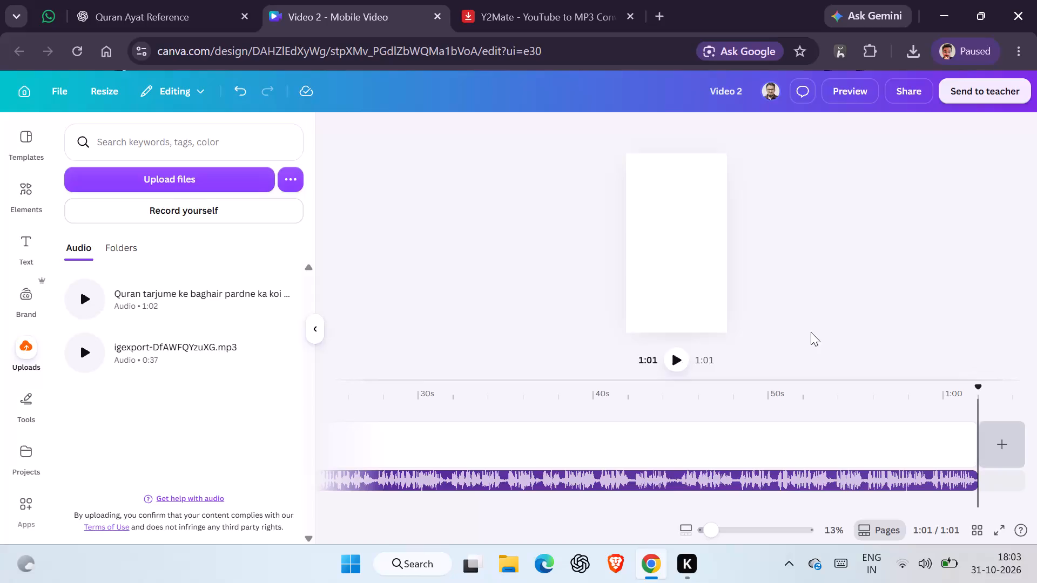
Play the opening seconds of the Video 2 timeline with its audio track and bring up the Elements library.
left_click(679, 358)
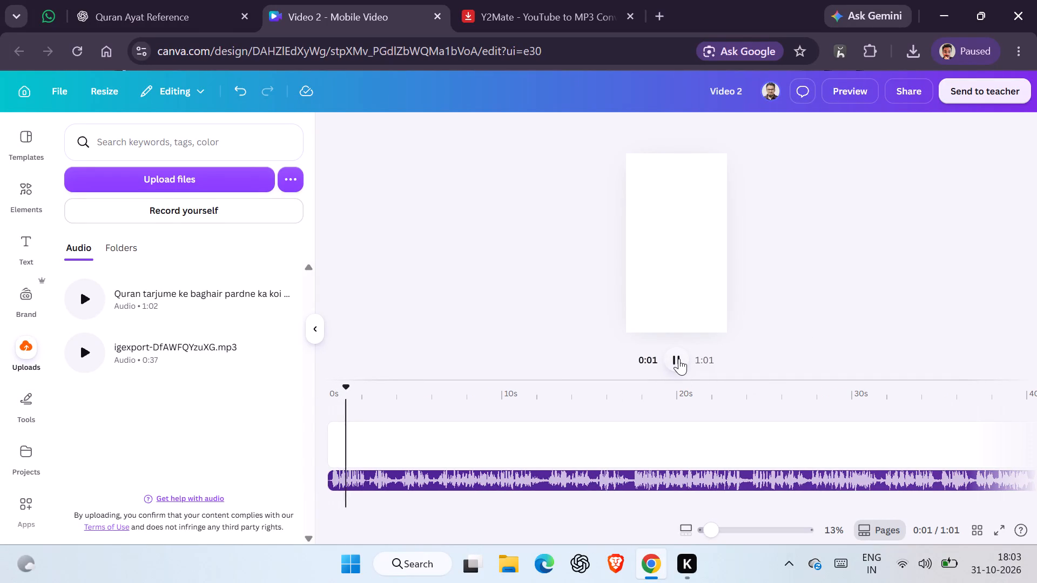
left_click(38, 245)
left_click(30, 200)
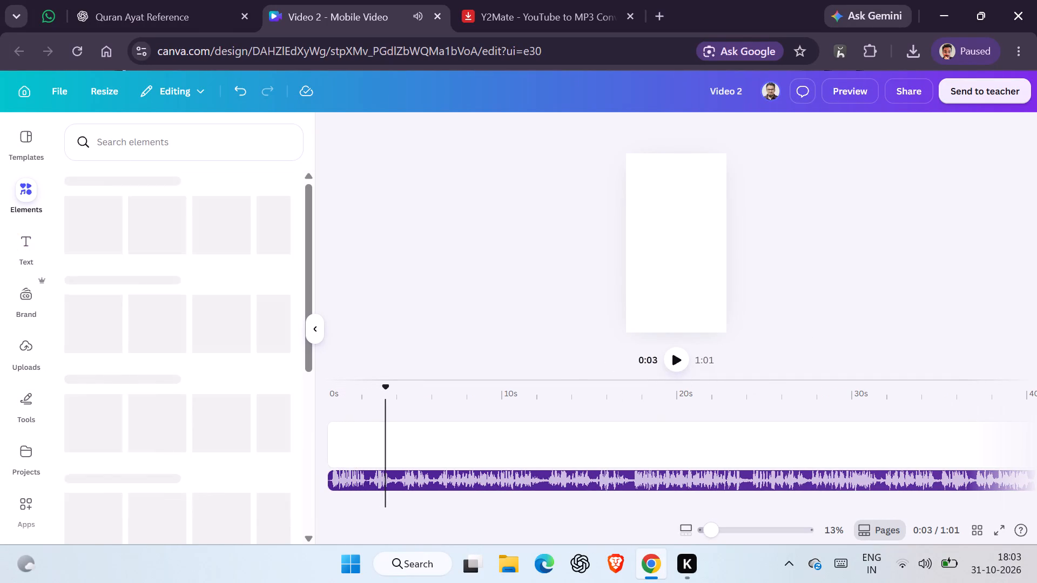
left_click(152, 144)
left_click(396, 208)
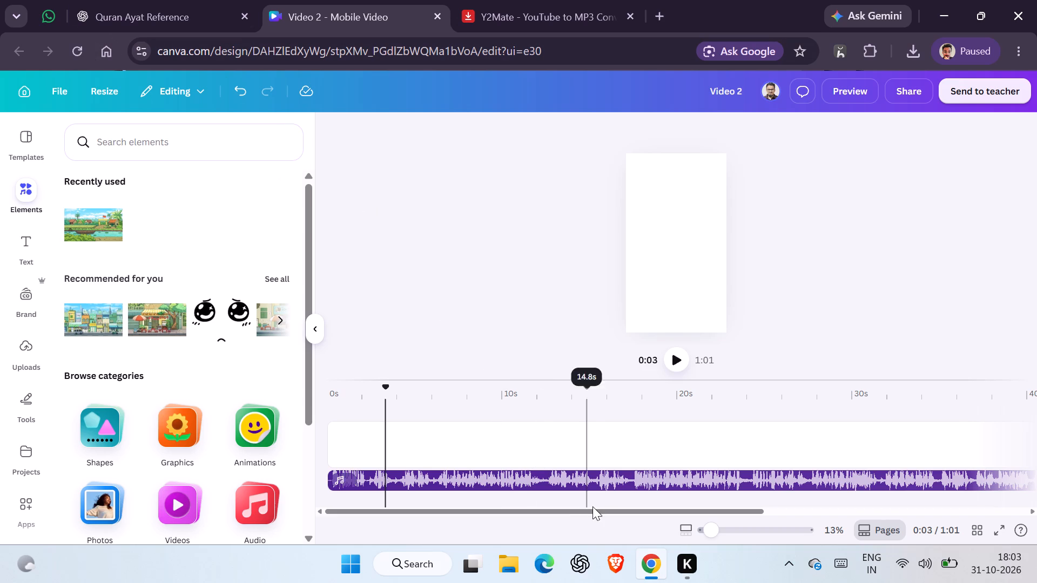
Switch to File Explorer and open the Stock Videos folder under New Volume (E:), New folder, Full Video.
left_click(513, 560)
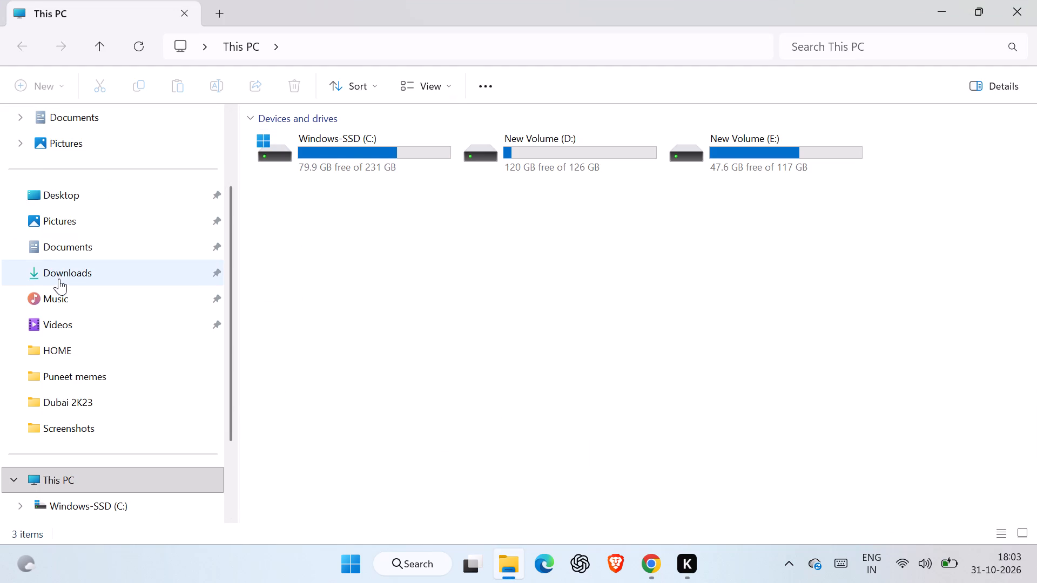
double_click(534, 145)
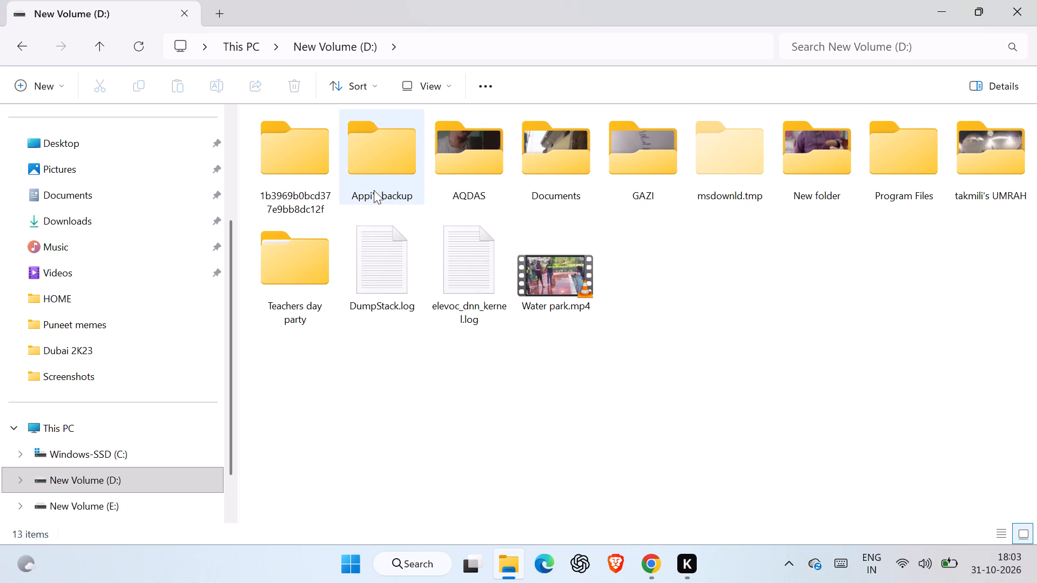
key("BackSpace")
double_click(811, 159)
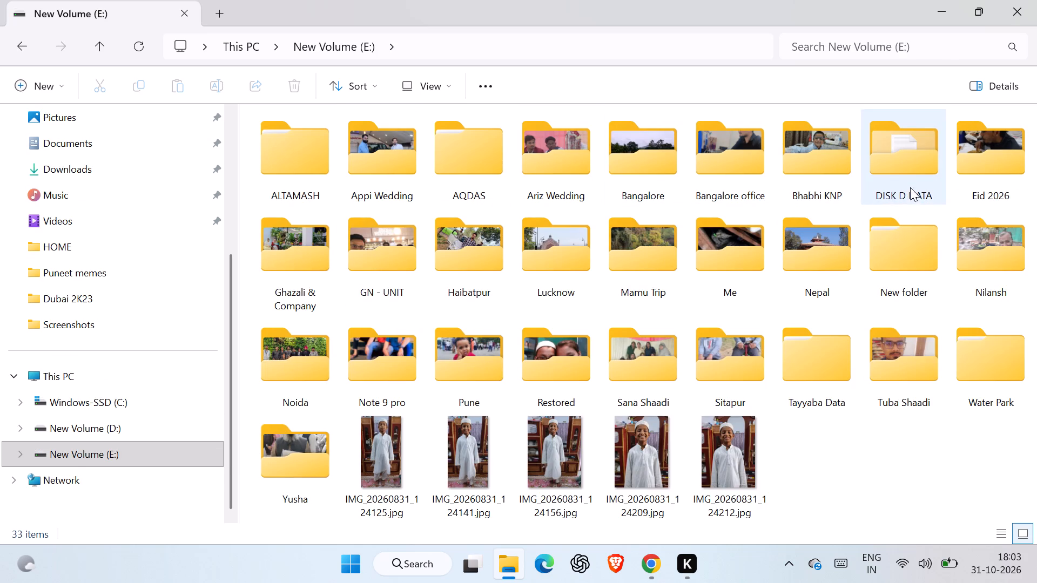
double_click(934, 296)
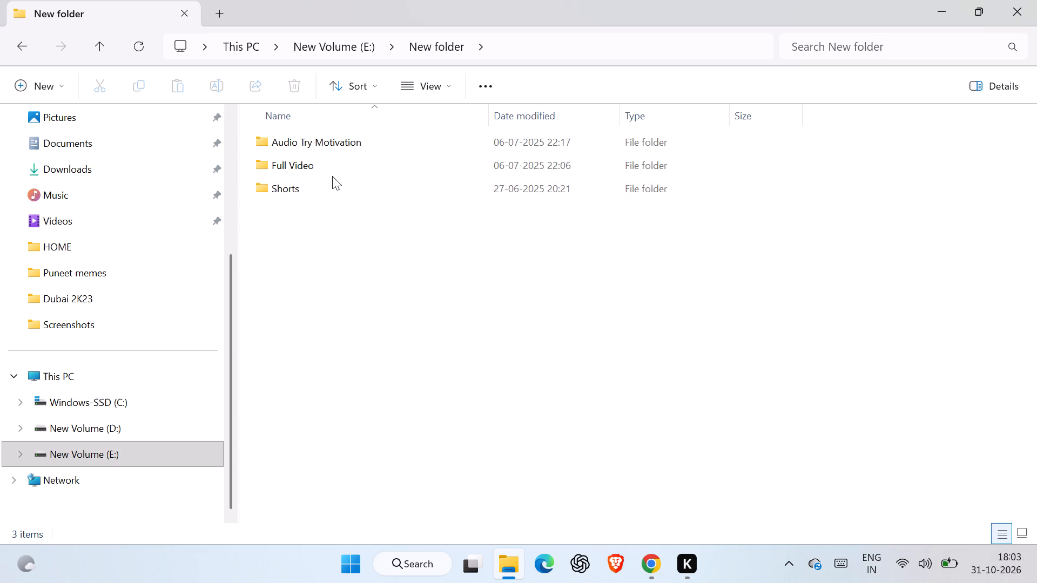
left_click(333, 175)
triple_click(333, 175)
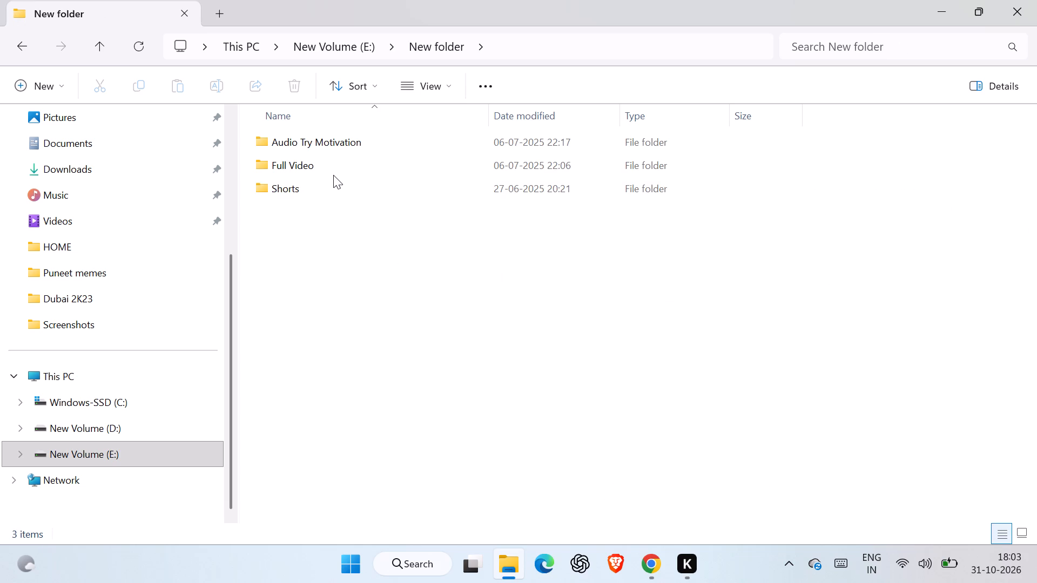
double_click(336, 164)
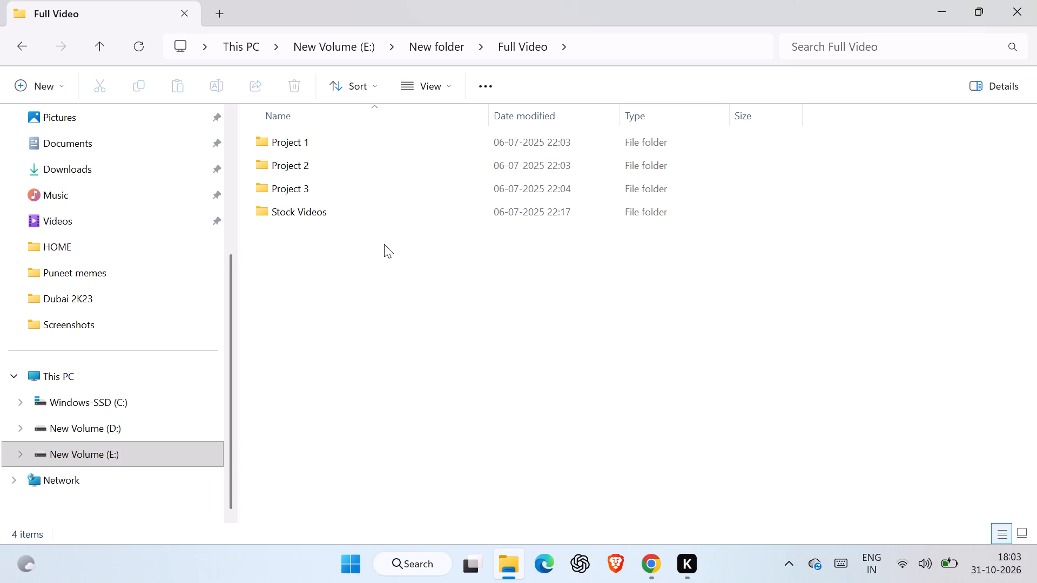
double_click(361, 210)
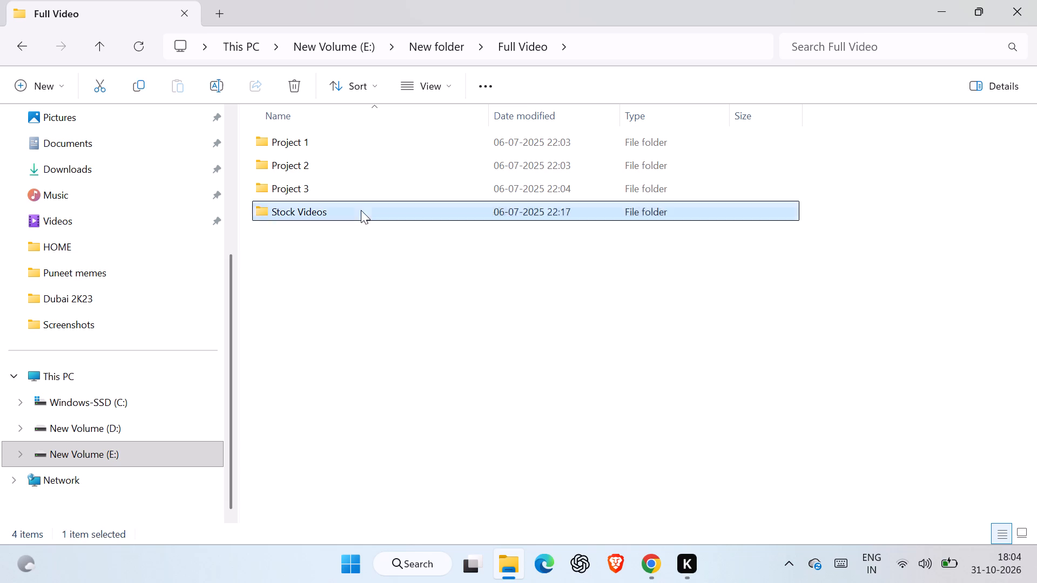
double_click(301, 193)
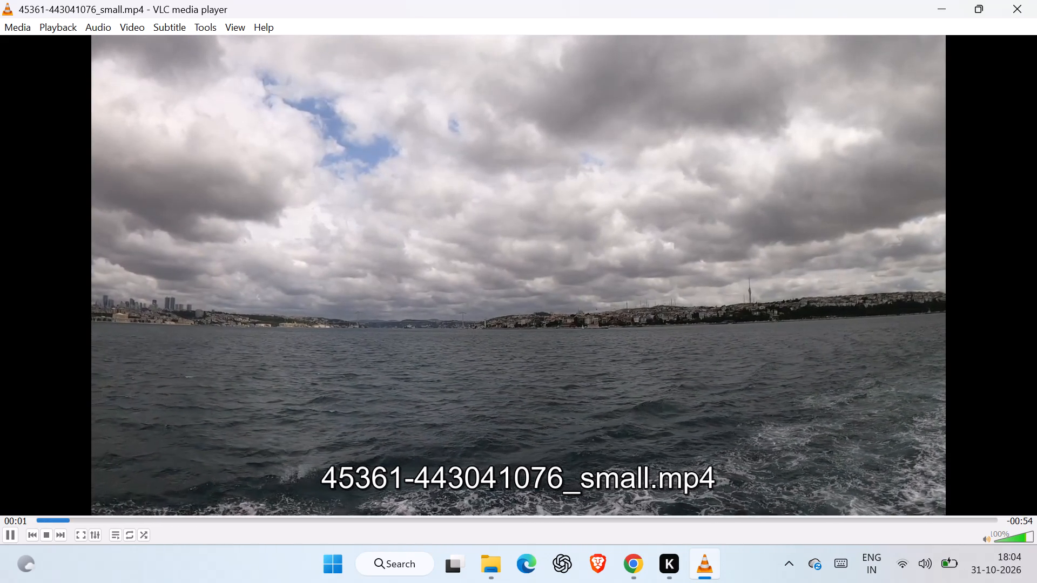
left_click(1036, 0)
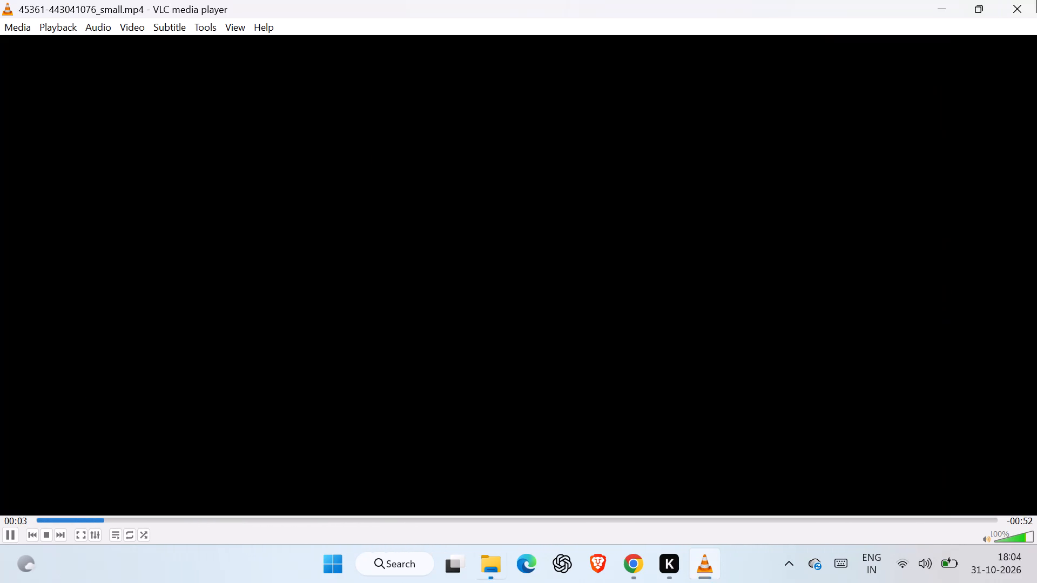
double_click(750, 283)
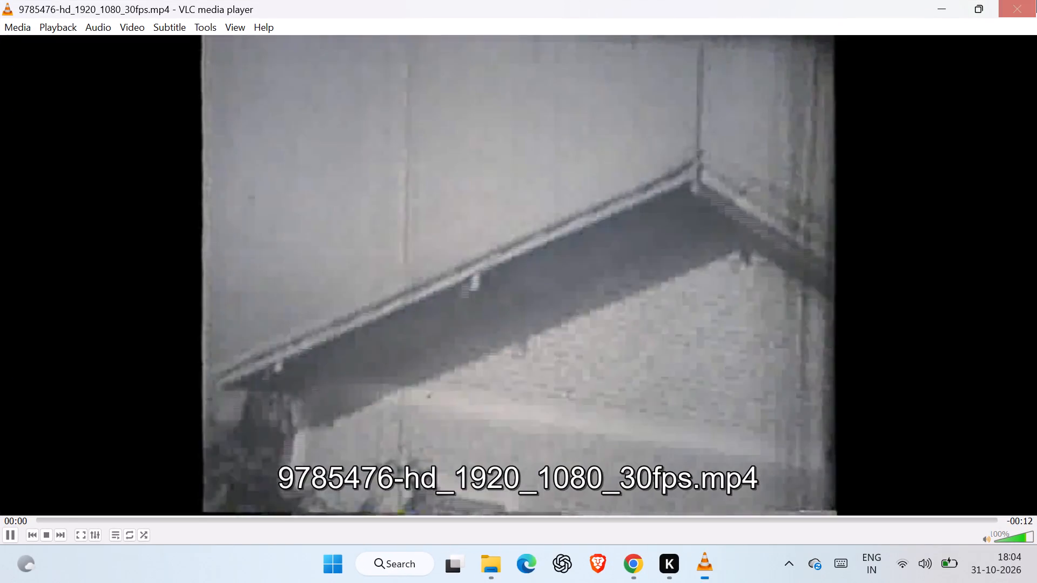
left_click(1036, 0)
scroll(584, 440, "down", 2)
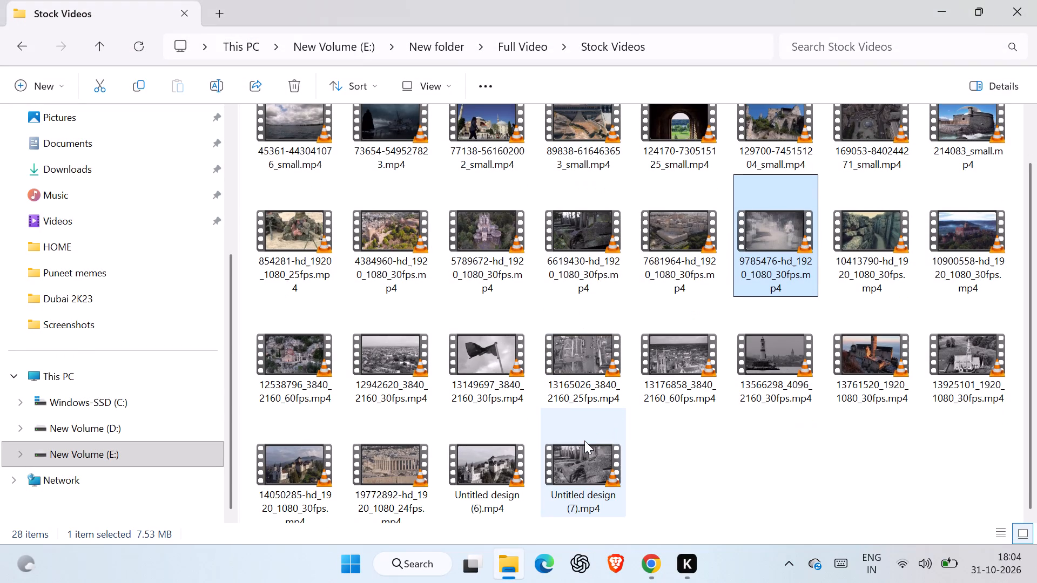
double_click(430, 368)
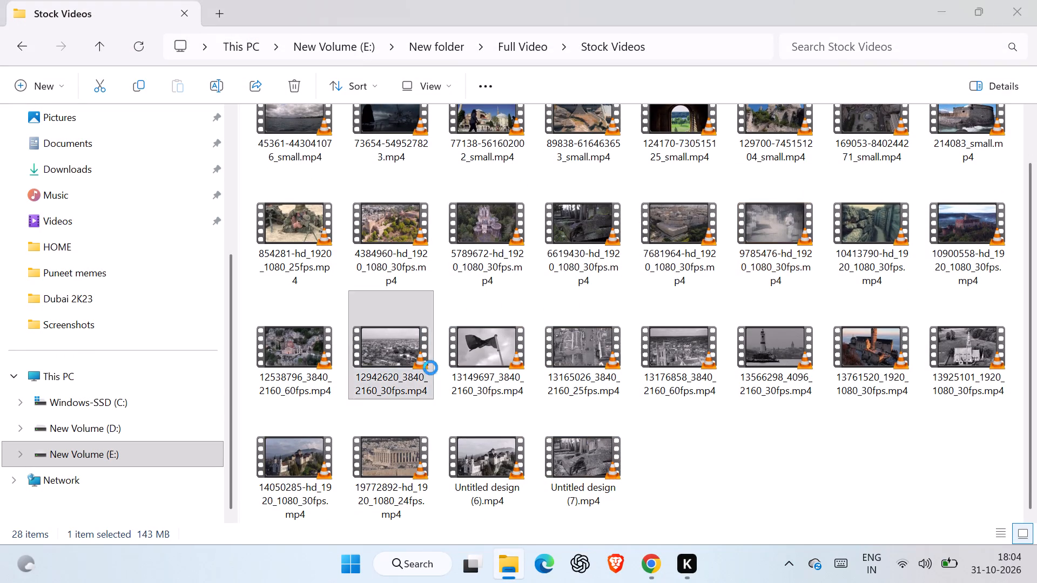
left_click(1036, 0)
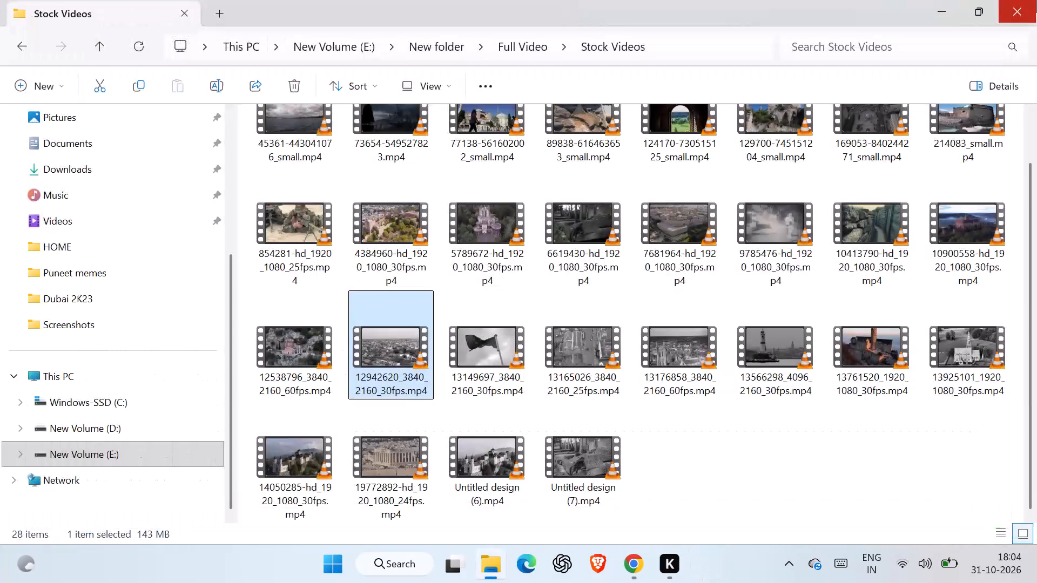
double_click(967, 214)
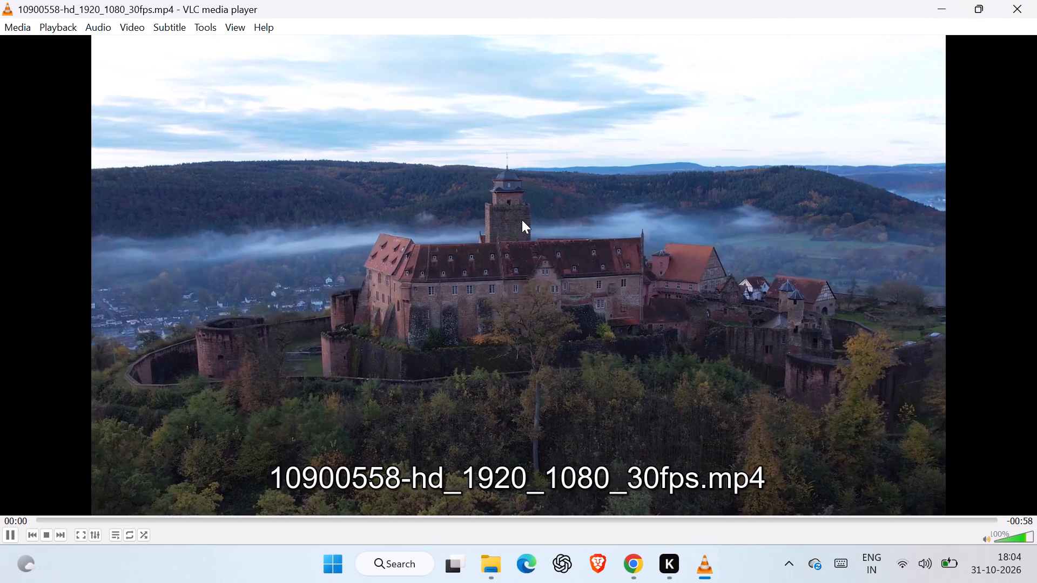
left_click(1036, 0)
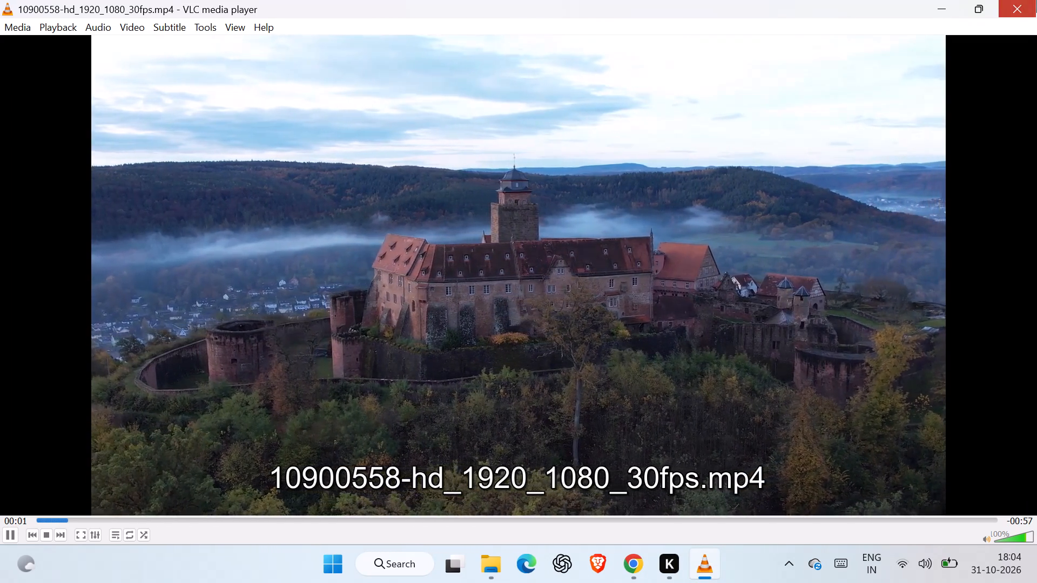
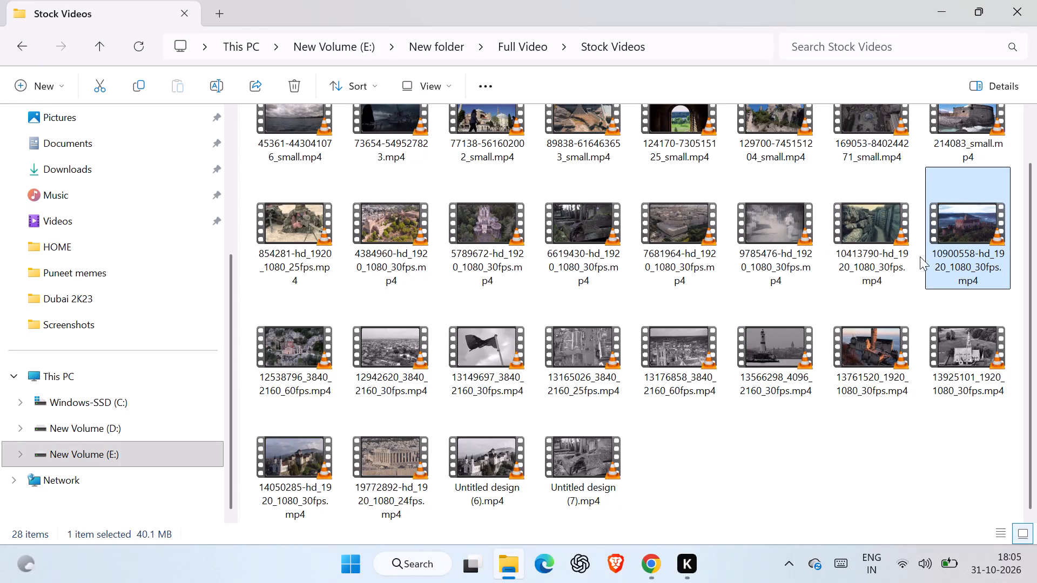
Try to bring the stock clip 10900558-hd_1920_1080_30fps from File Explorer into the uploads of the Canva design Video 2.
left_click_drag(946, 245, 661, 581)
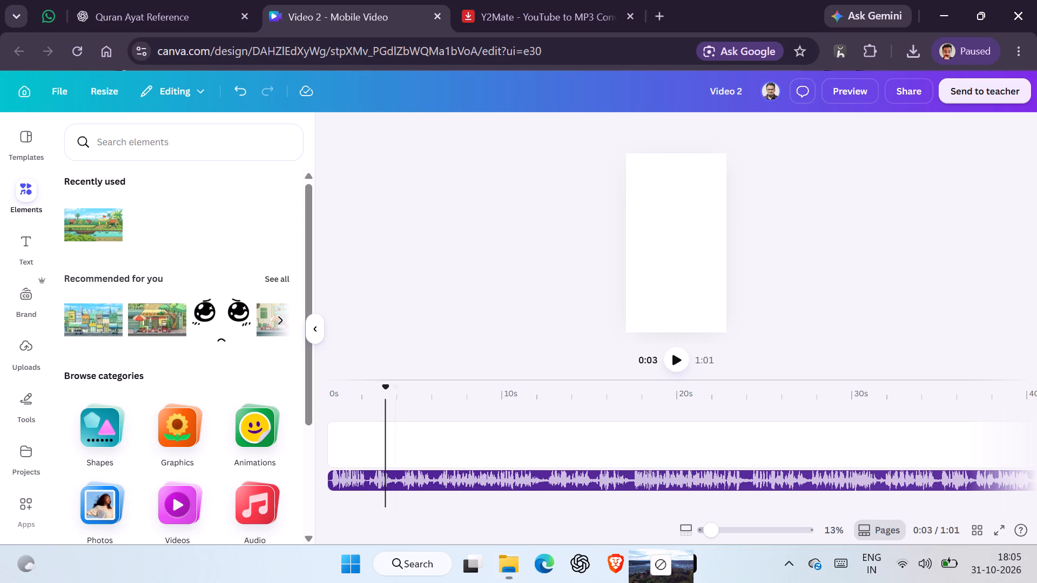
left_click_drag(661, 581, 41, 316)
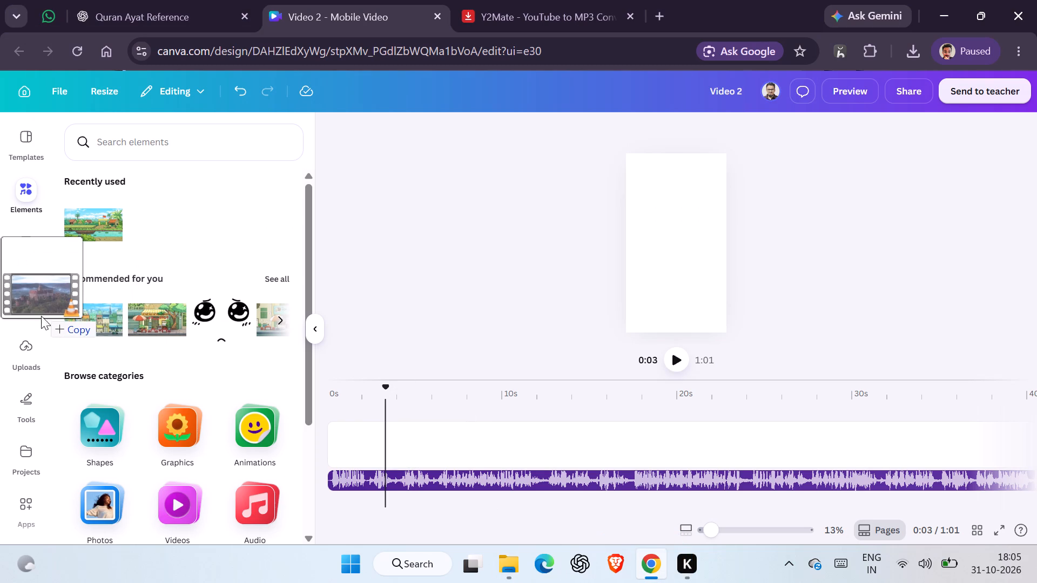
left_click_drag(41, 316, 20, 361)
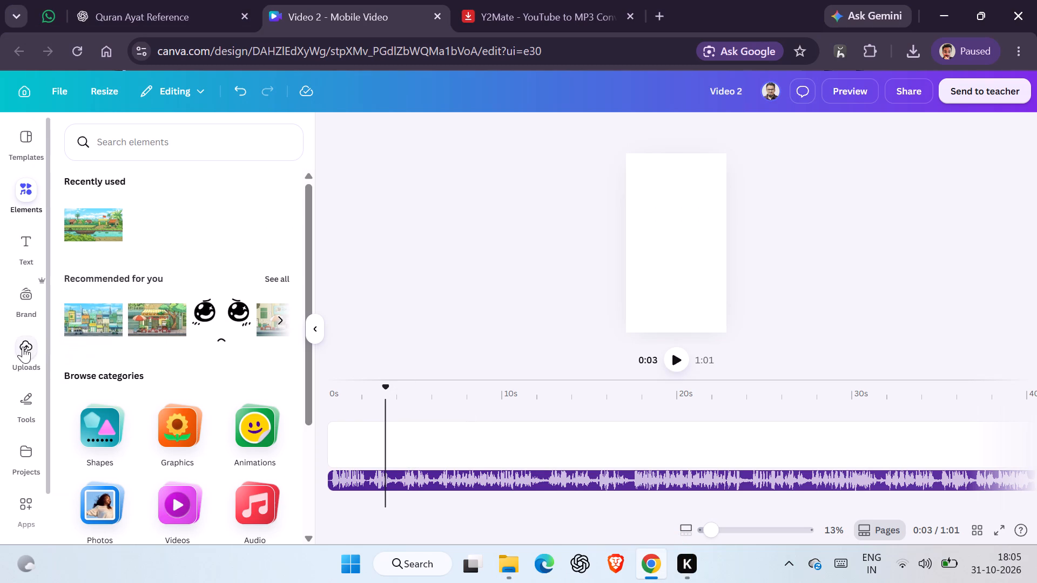
Open the Canva uploads and add the stock clip 10900558-hd_1920_1080_30fps to them from the Stock Videos folder.
left_click(24, 355)
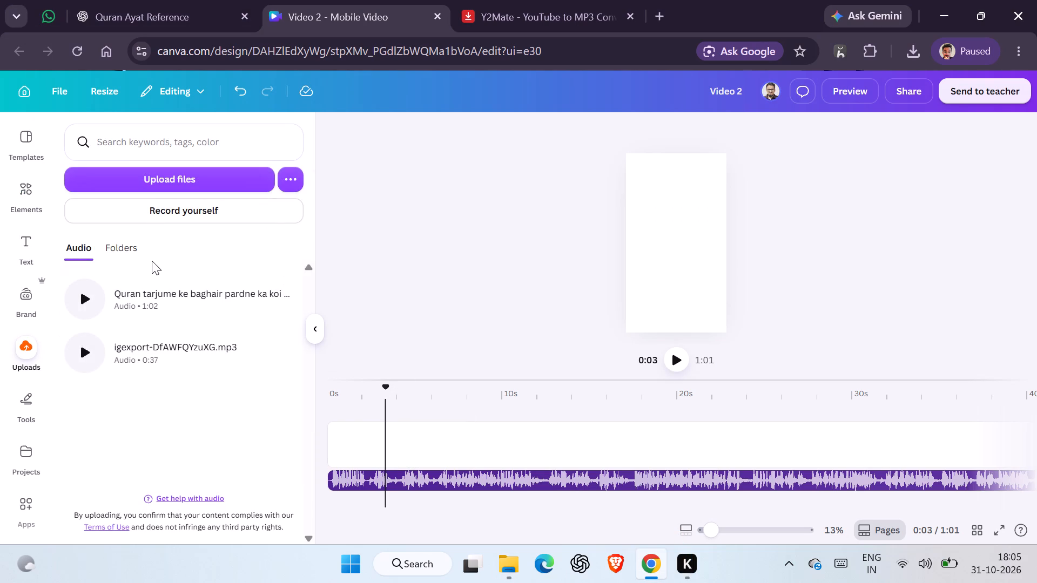
left_click(125, 250)
left_click(82, 250)
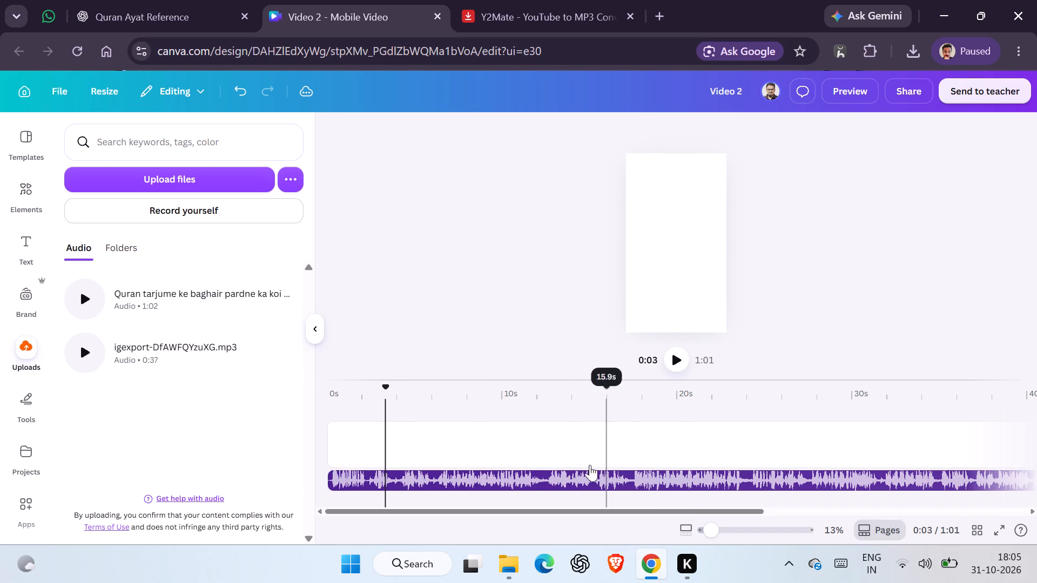
left_click(498, 550)
left_click_drag(999, 229, 642, 563)
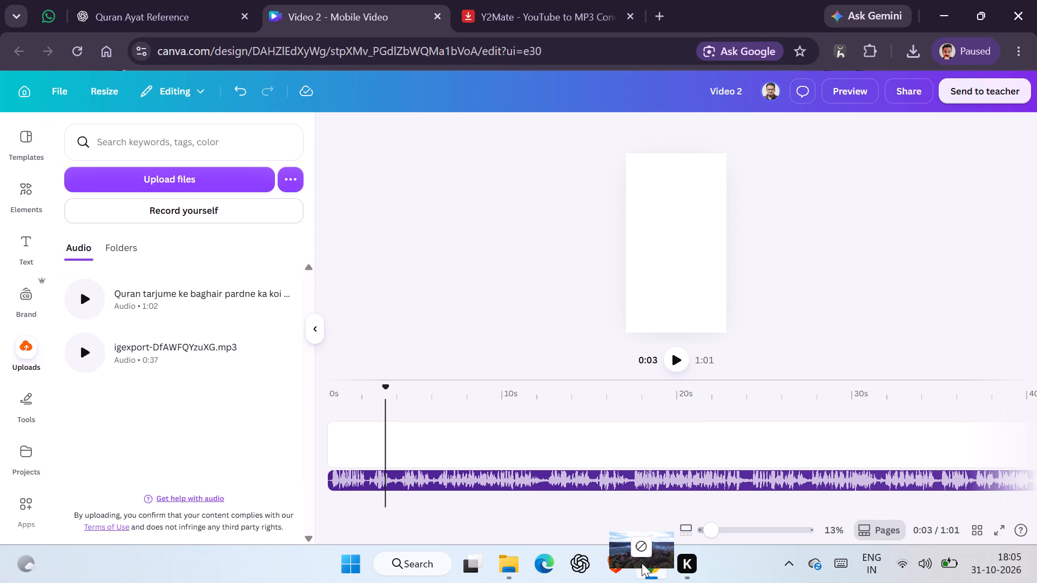
left_click_drag(642, 563, 142, 321)
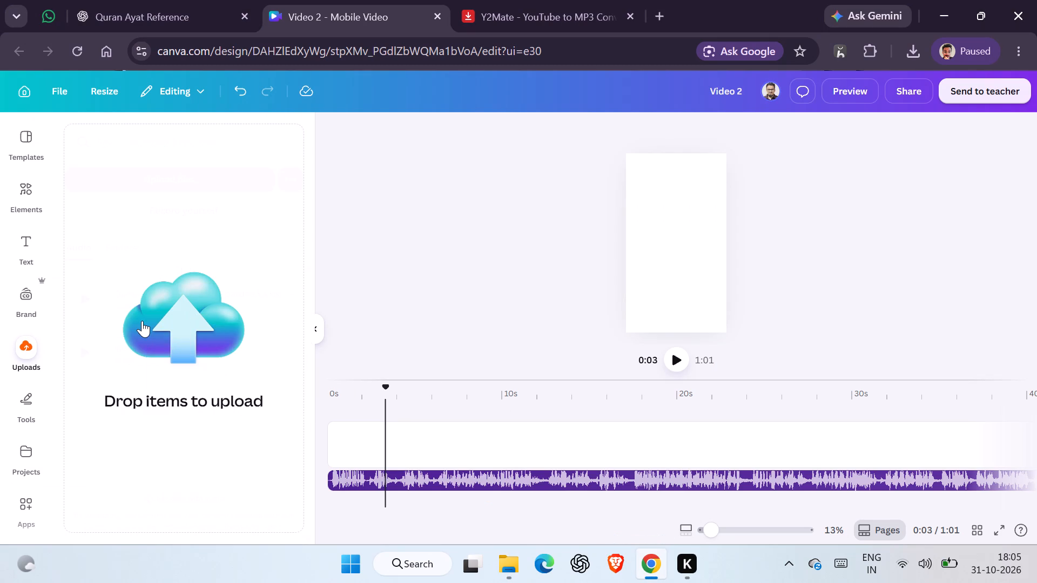
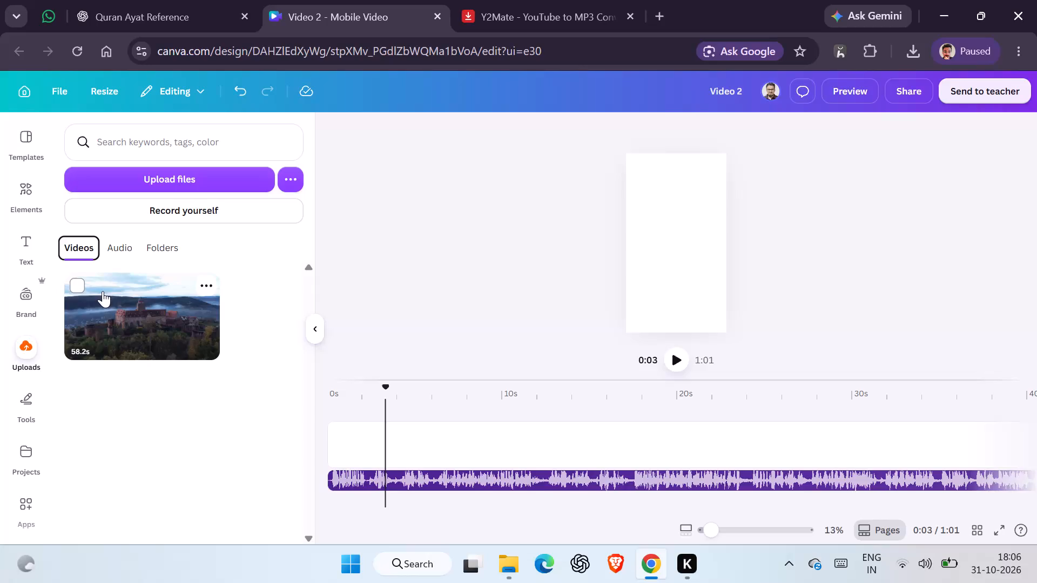
Add the uploaded 58.2-second castle clip to the Video 2 timeline above the audio track.
left_click(210, 286)
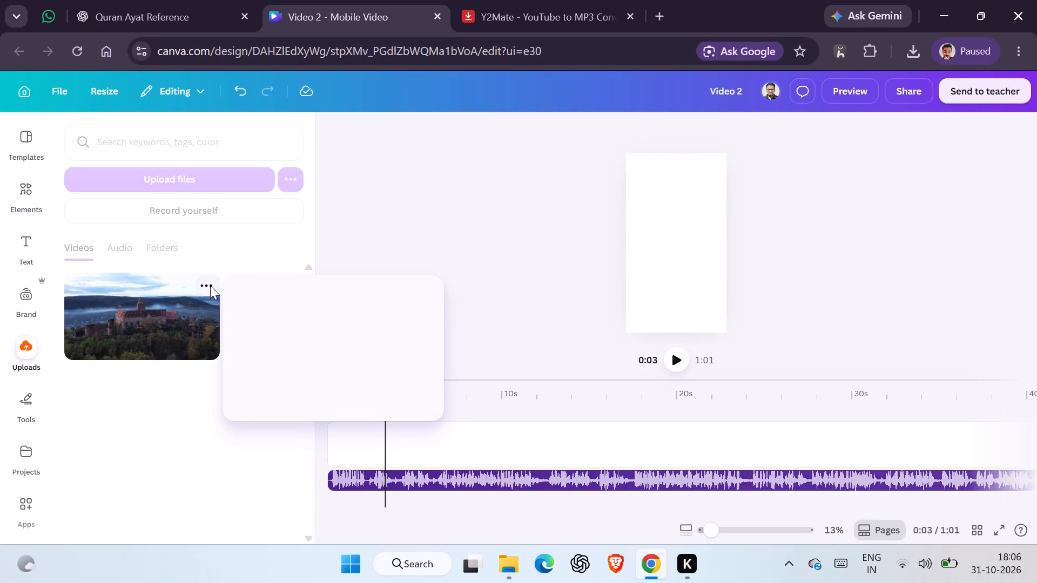
left_click(145, 365)
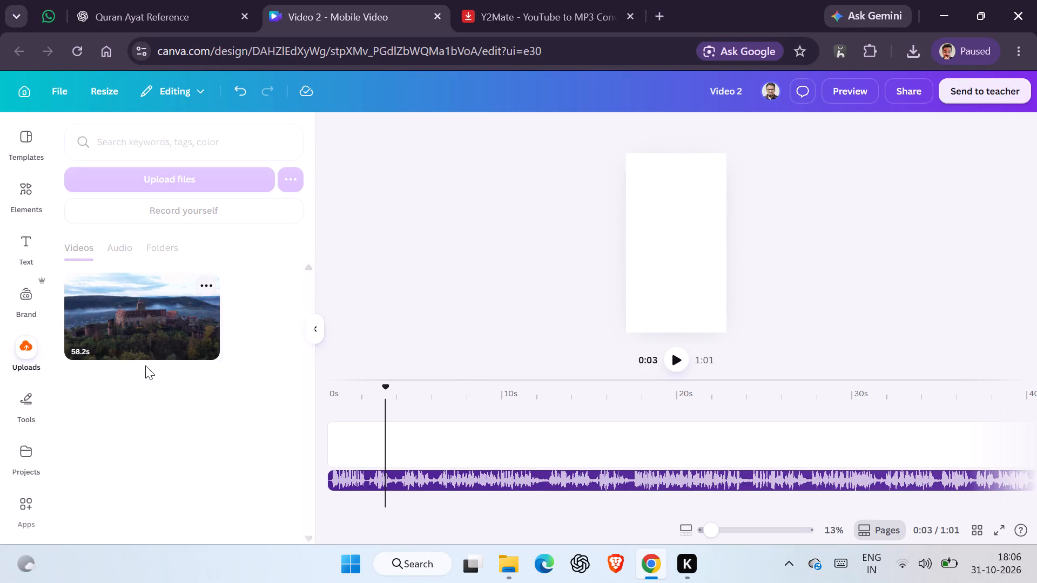
left_click_drag(157, 340, 298, 339)
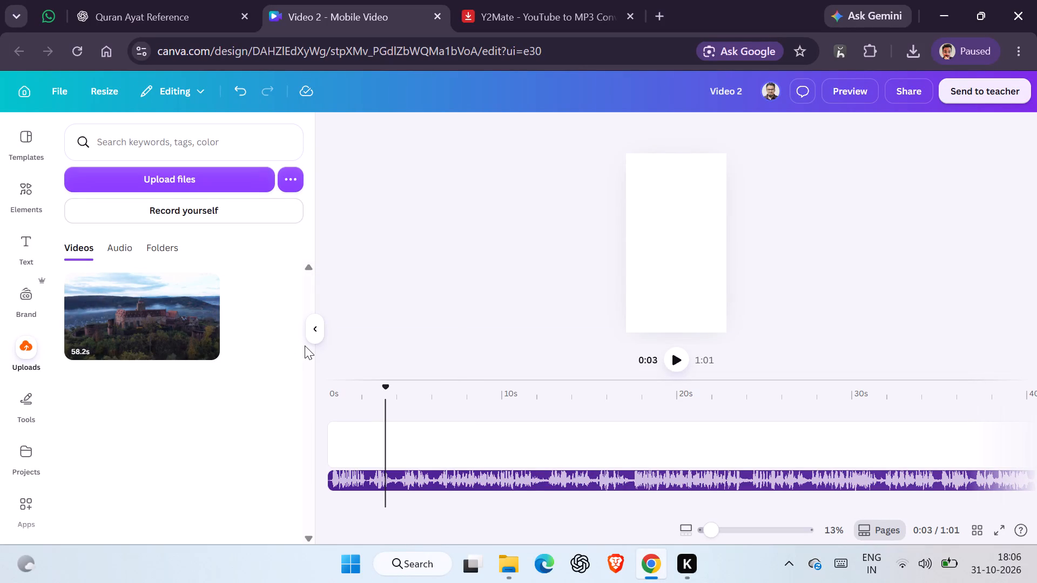
left_click(186, 338)
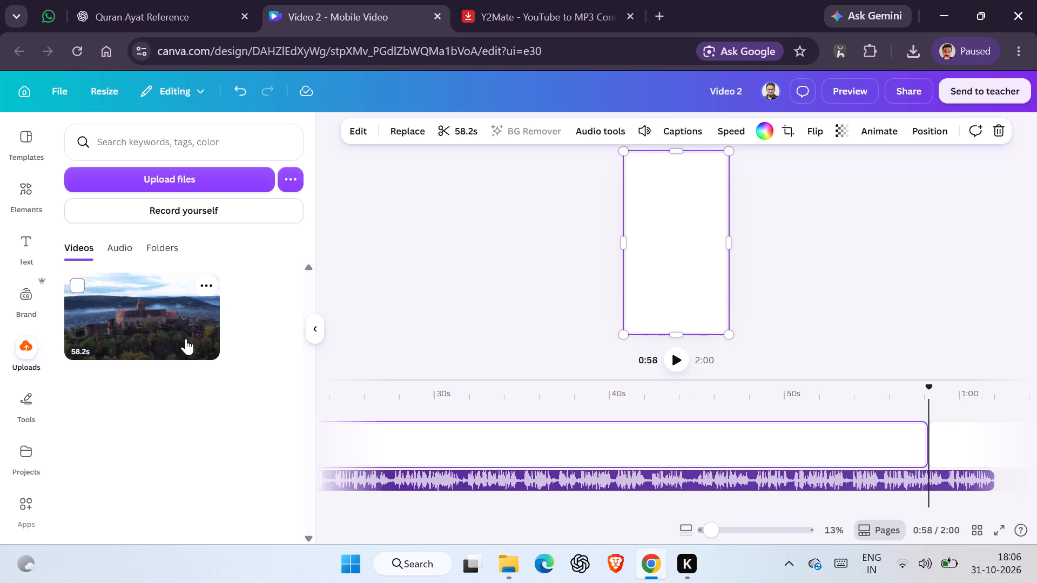
Play back the castle clip with the audio track from about 1.1 seconds near the start of the timeline.
scroll(310, 359, "right", 2)
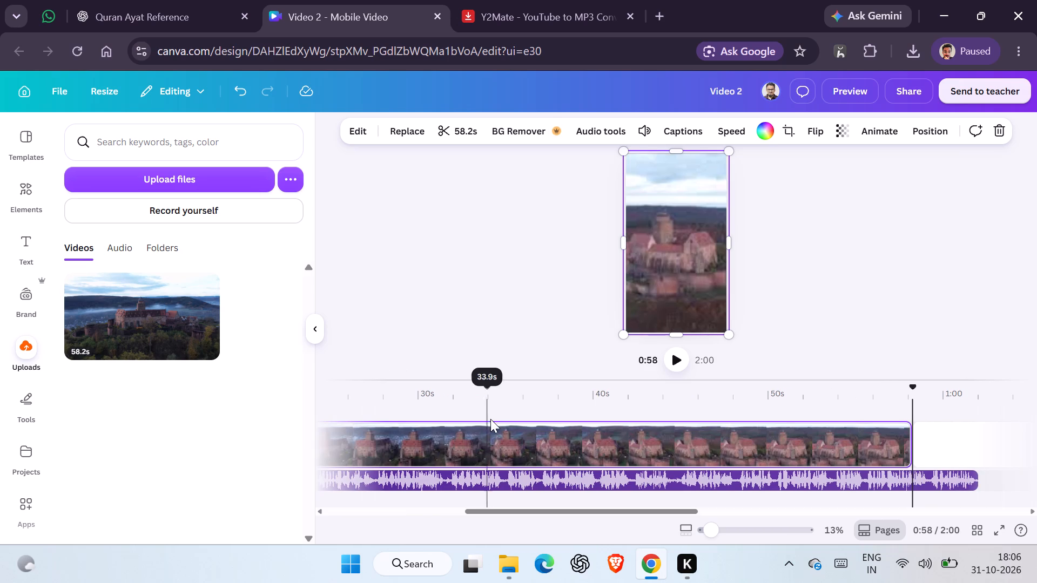
scroll(490, 419, "right", 3)
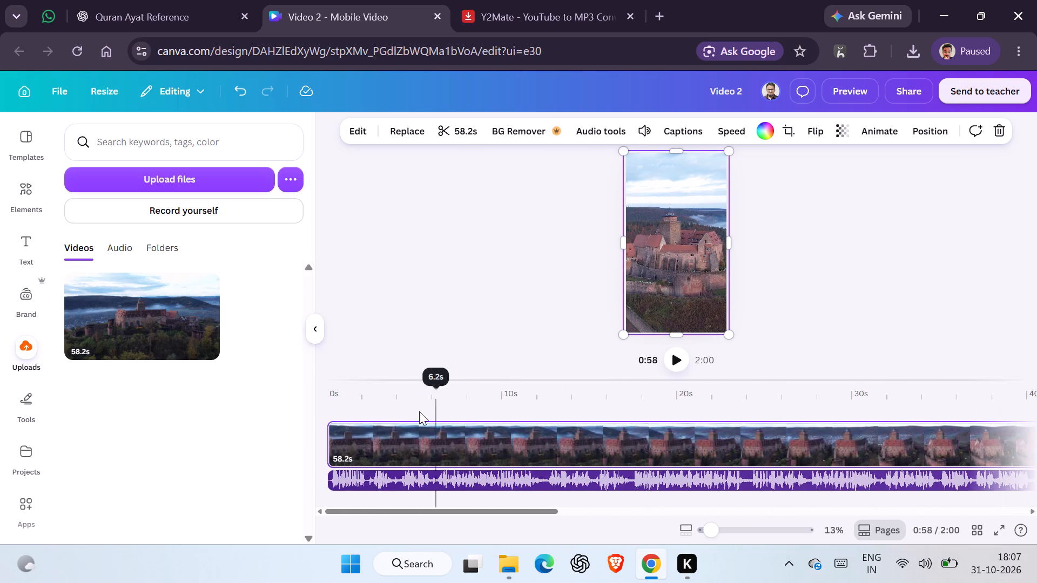
left_click(348, 408)
key("space")
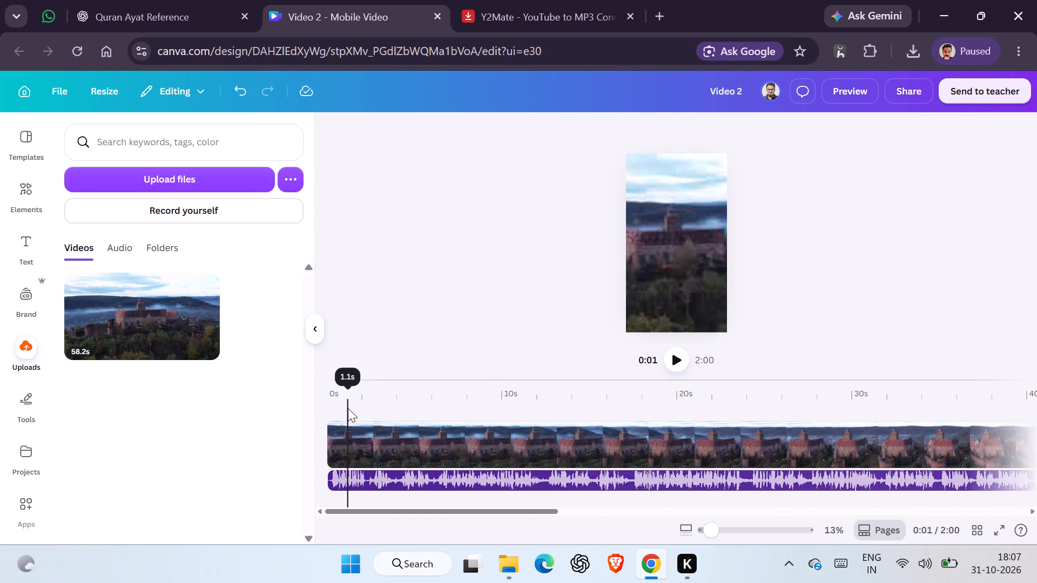
key("space")
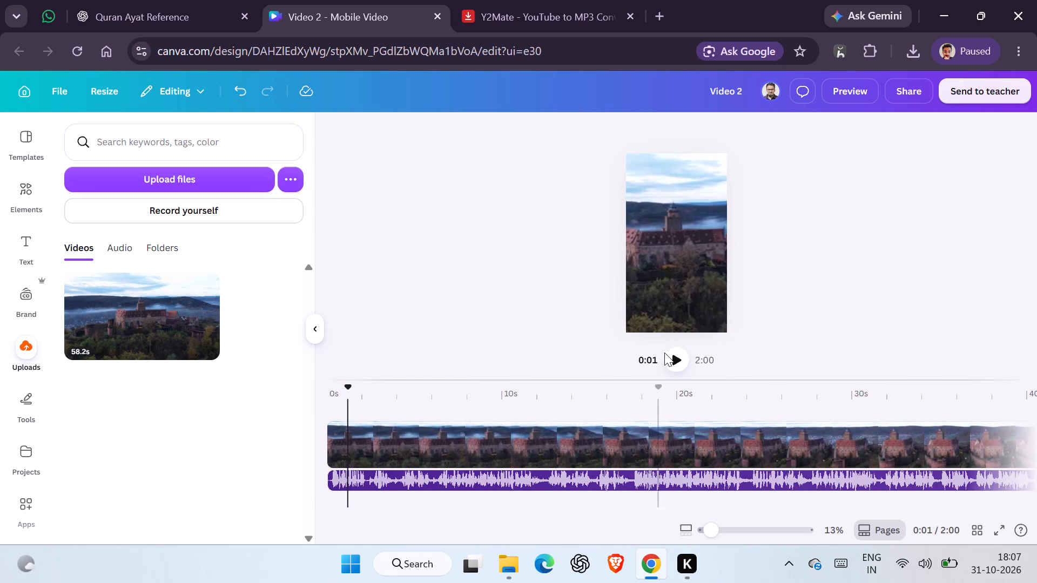
left_click(671, 362)
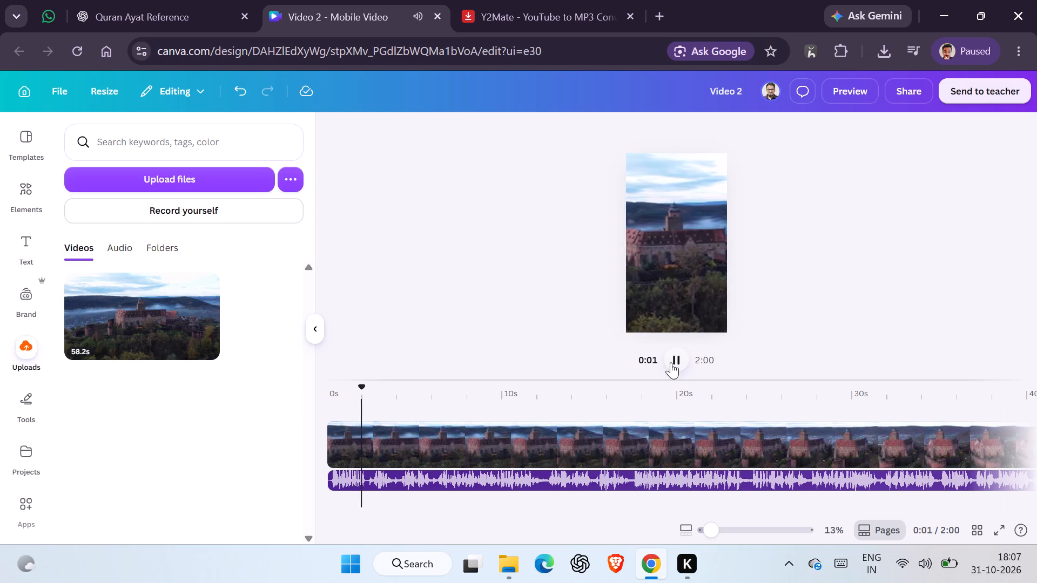
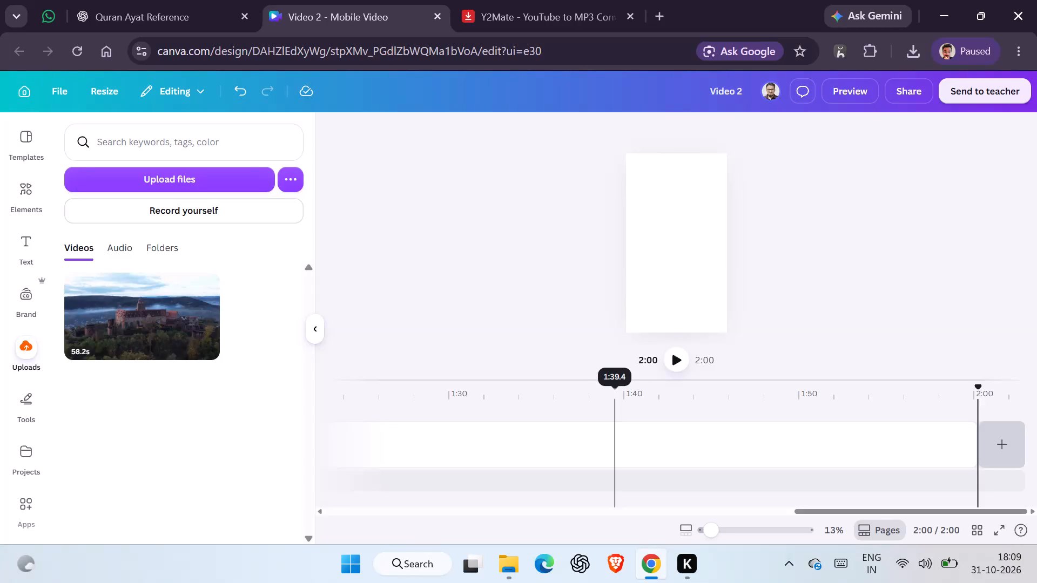
Delete the blank page that follows the castle clip on the timeline.
scroll(613, 388, "right", 6)
scroll(524, 421, "right", 2)
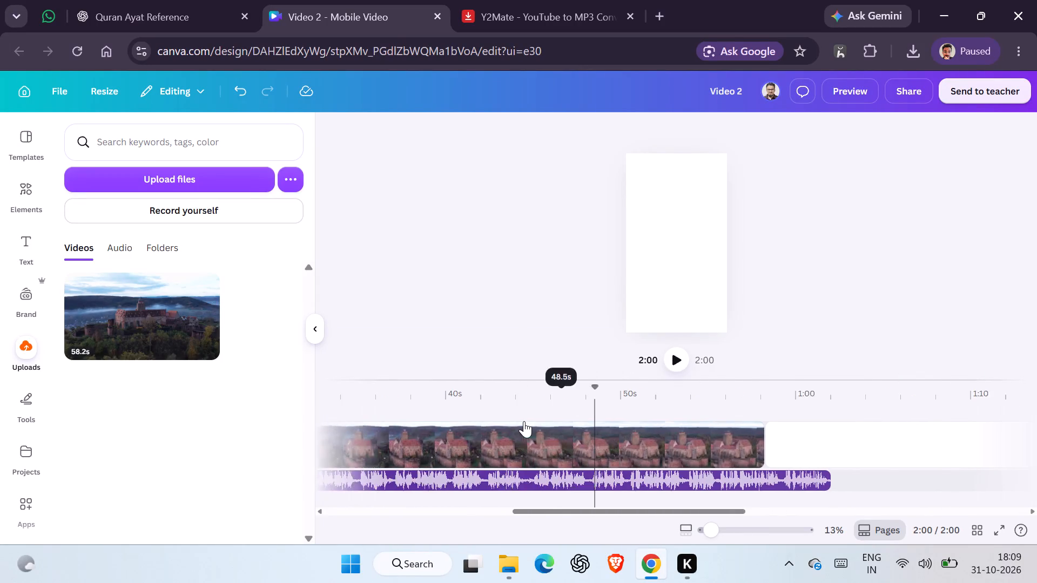
scroll(524, 421, "right", 1)
scroll(524, 421, "left", 1)
left_click(893, 448)
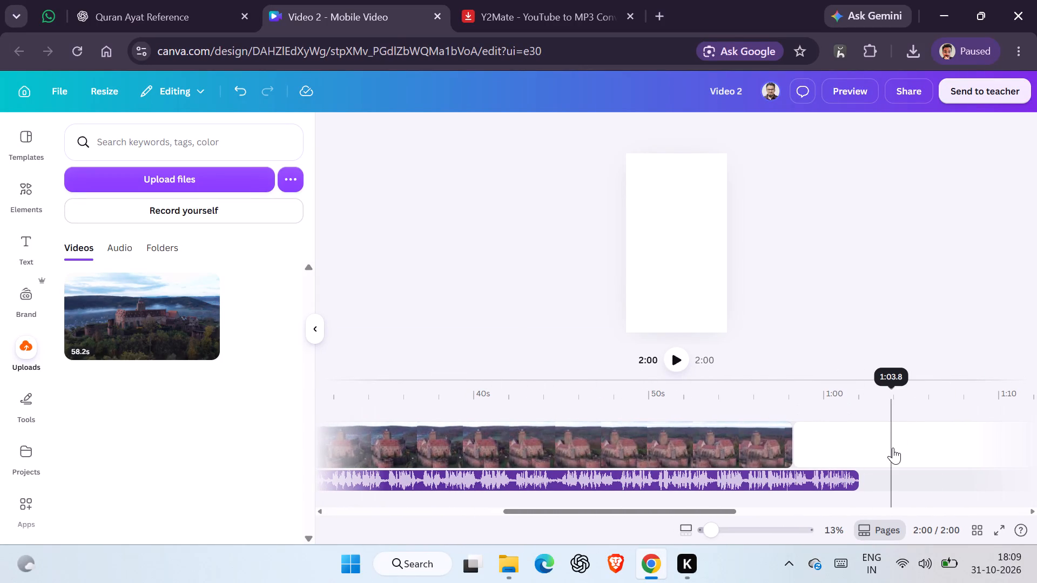
key("Delete")
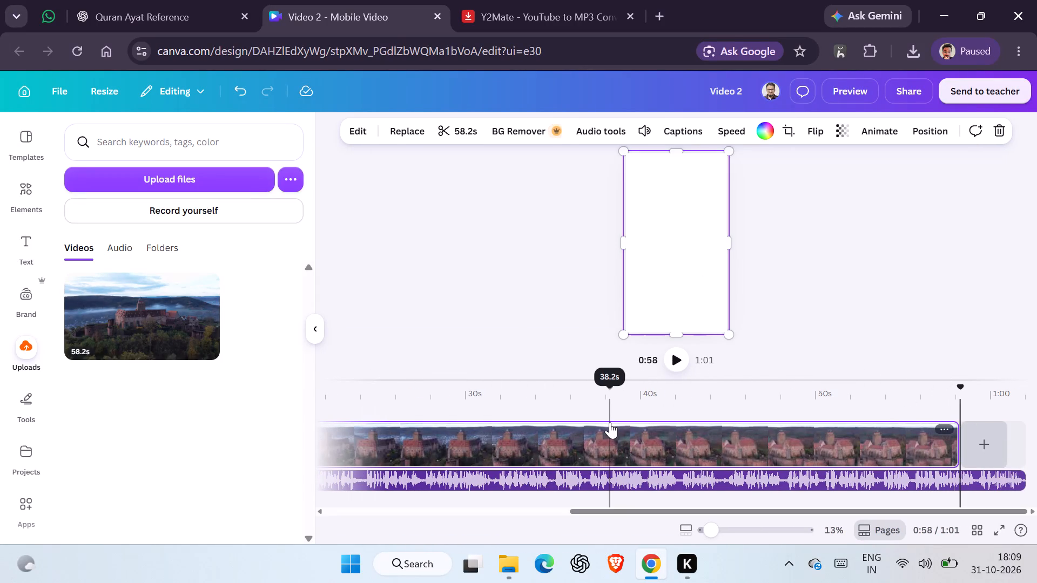
Watch the castle clip with the audio full screen up to about 0:31 and return to the editor.
left_click(610, 422)
scroll(557, 429, "right", 4)
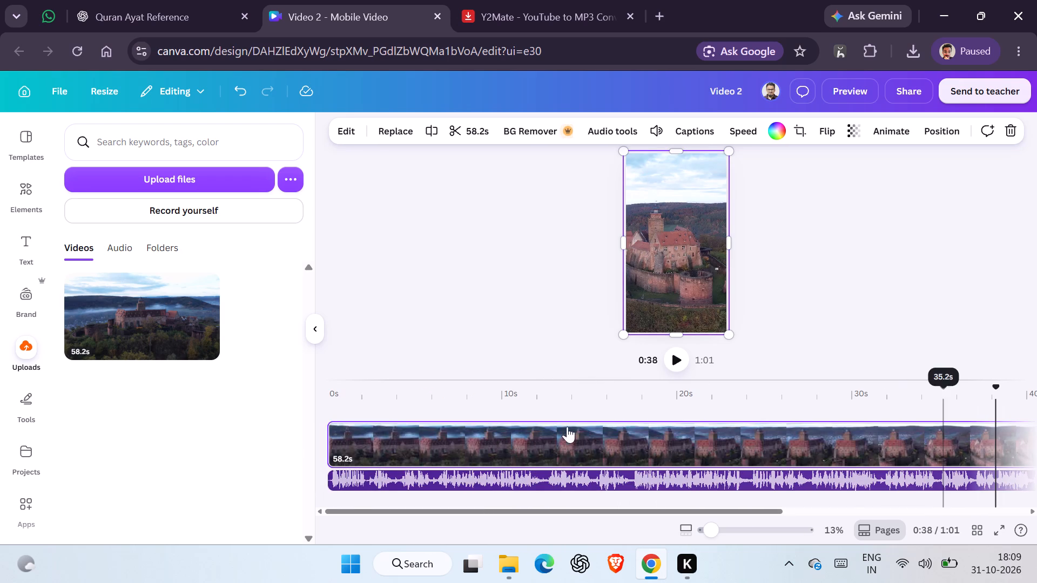
left_click(998, 525)
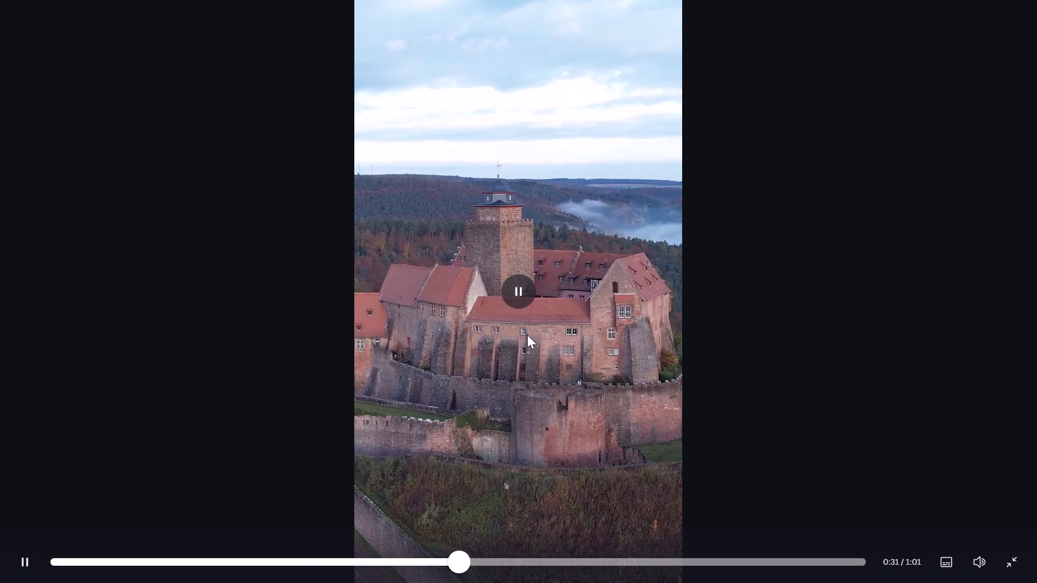
left_click(369, 568)
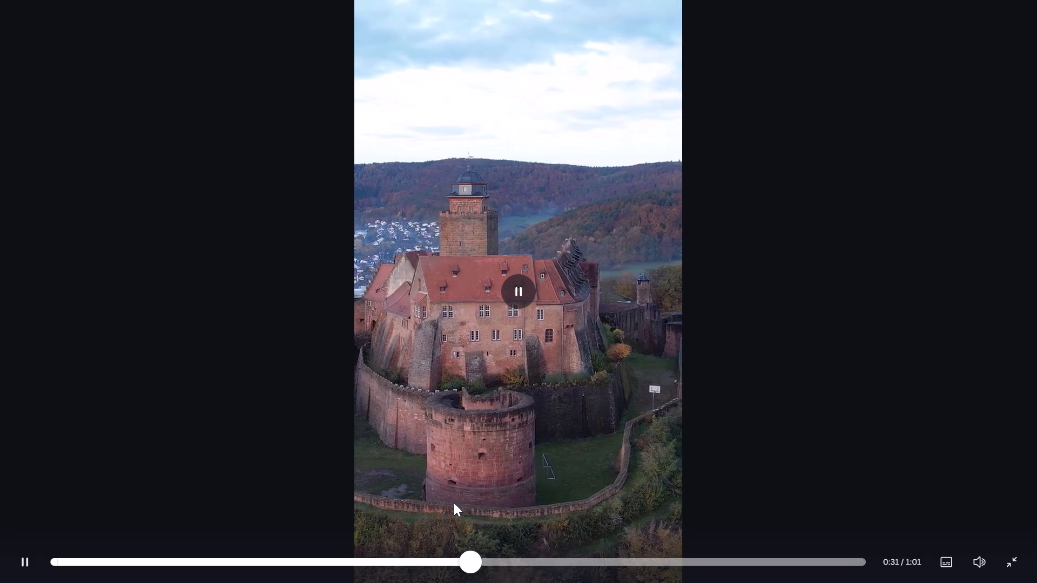
key("space")
key("Escape")
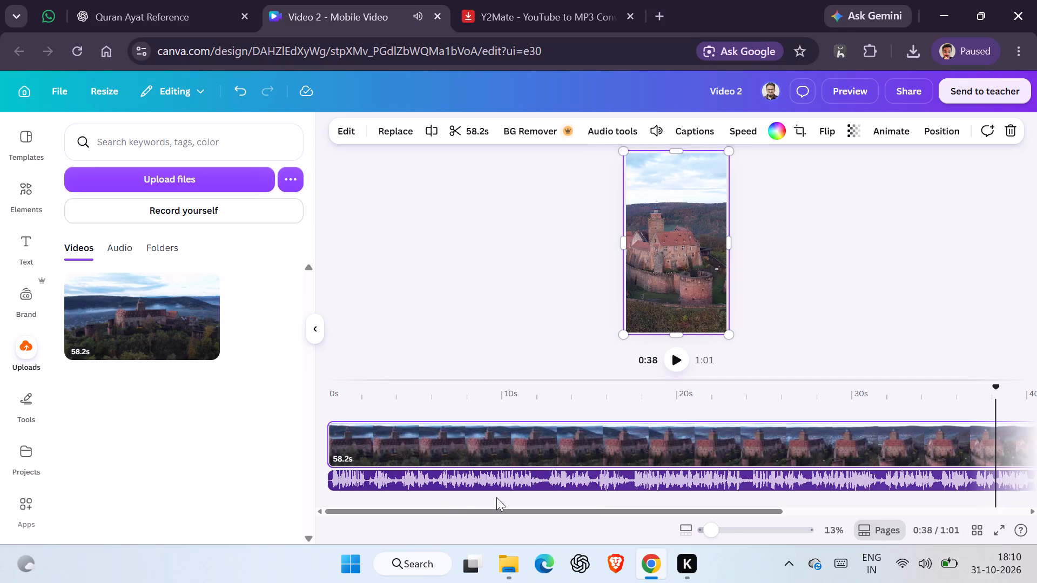
Trim the end of the castle clip on the timeline so that it ends at about 32 seconds.
scroll(968, 420, "left", 6)
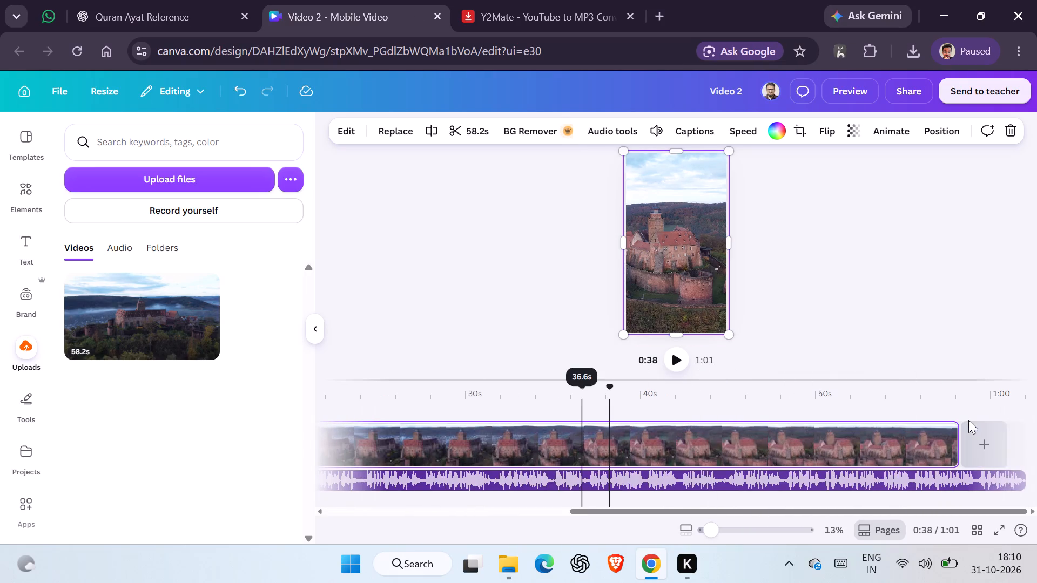
left_click_drag(952, 442, 827, 447)
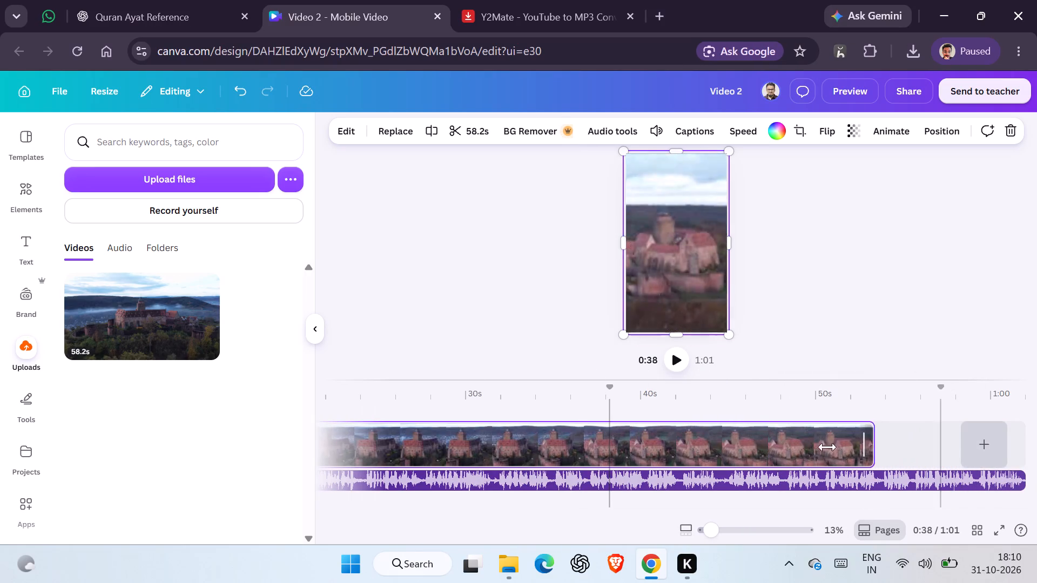
left_click_drag(827, 447, 511, 491)
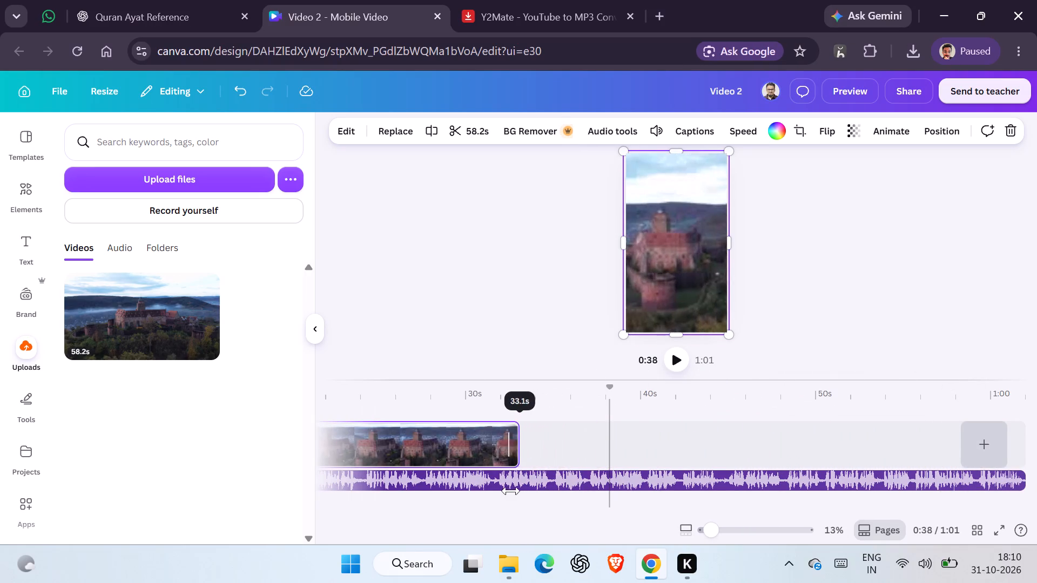
left_click_drag(511, 491, 497, 491)
left_click(448, 416)
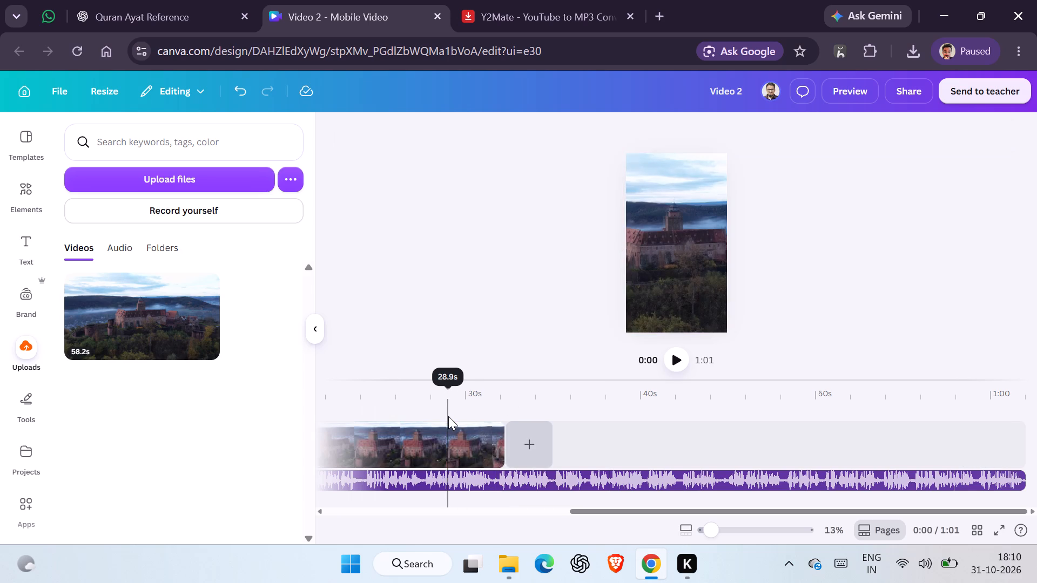
Play back the end of the trimmed castle clip with the audio, and return the playhead to about 9 seconds.
key("space")
key("space")
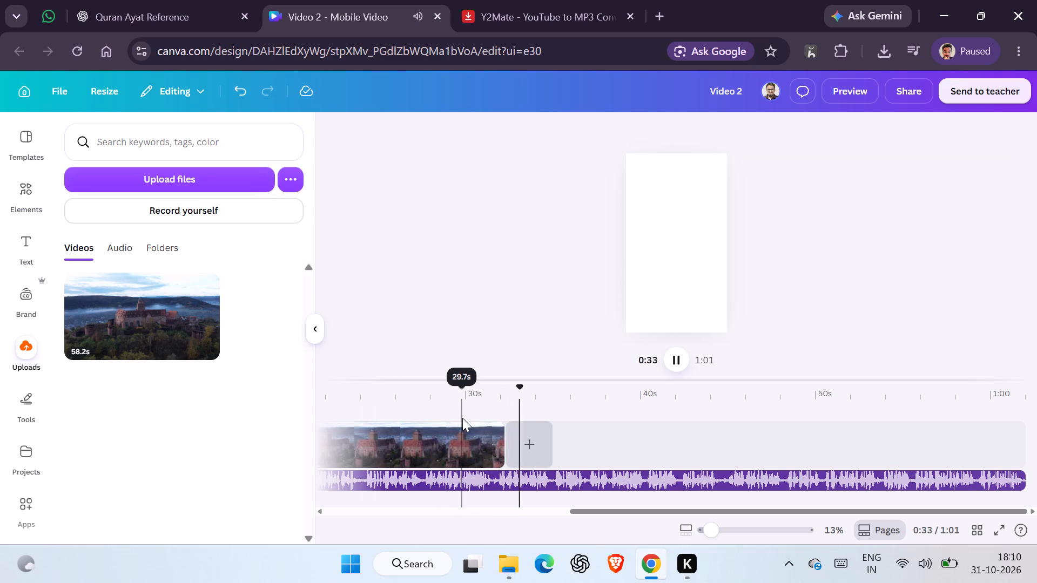
scroll(466, 413, "right", 6)
left_click(500, 409)
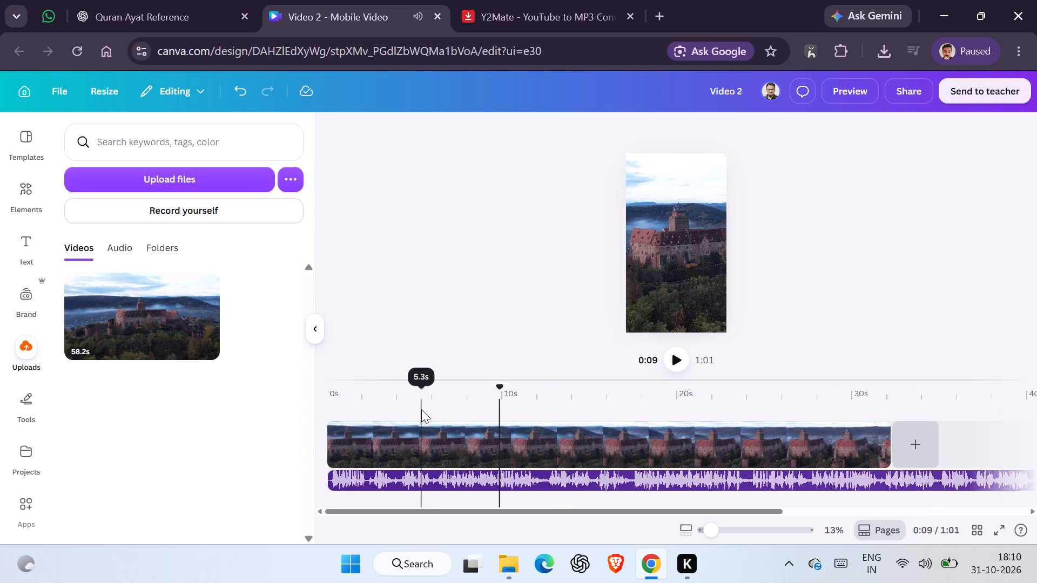
scroll(421, 409, "left", 3)
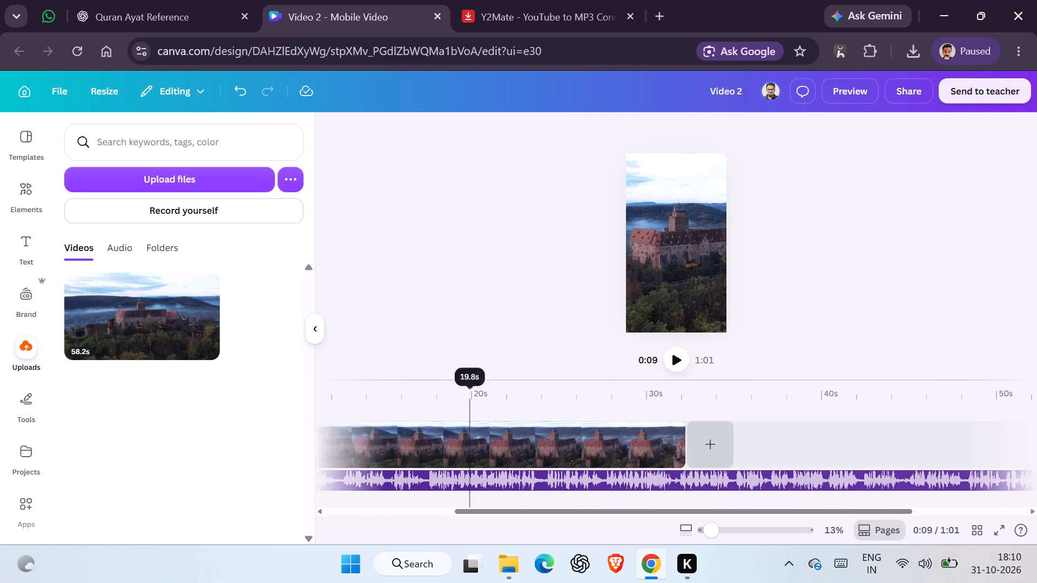
left_click(495, 564)
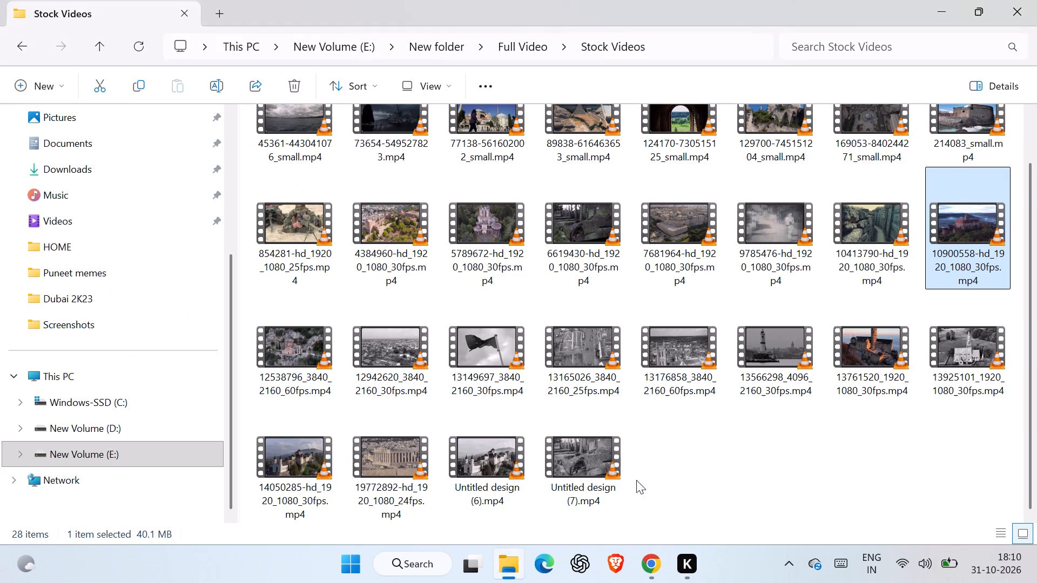
scroll(489, 362, "up", 1)
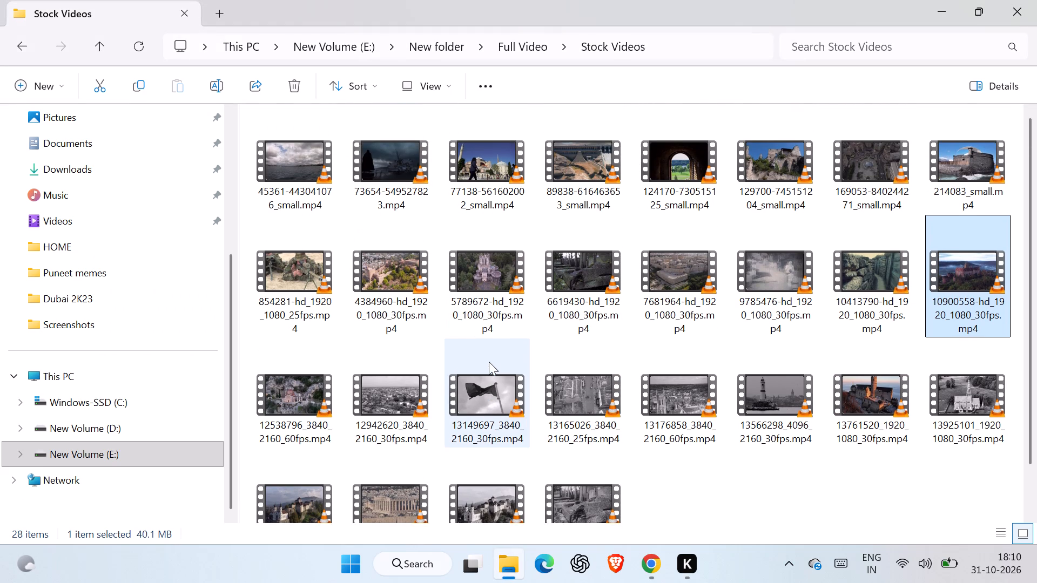
double_click(398, 294)
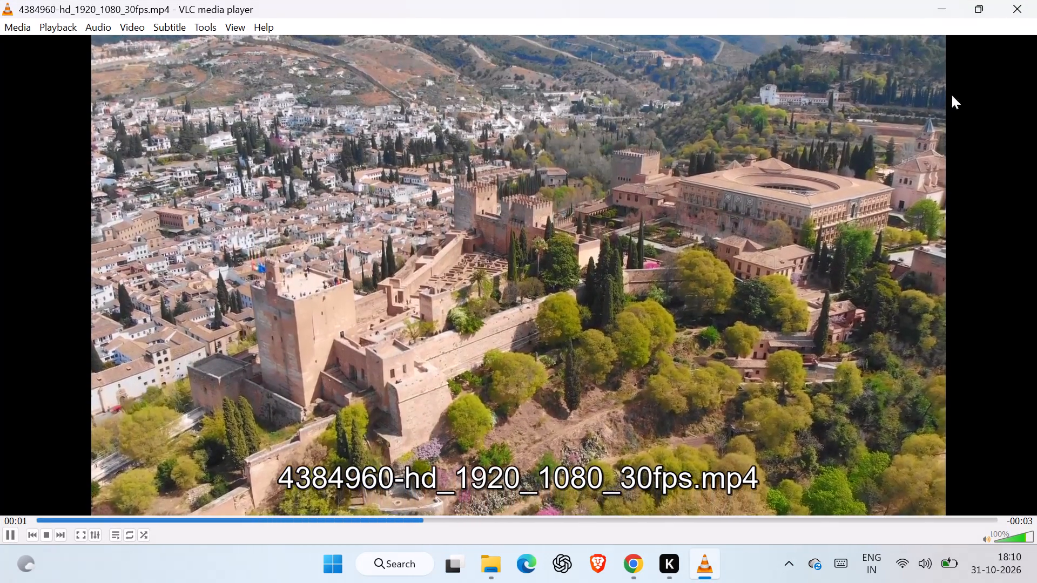
left_click(1036, 0)
scroll(619, 310, "up", 1)
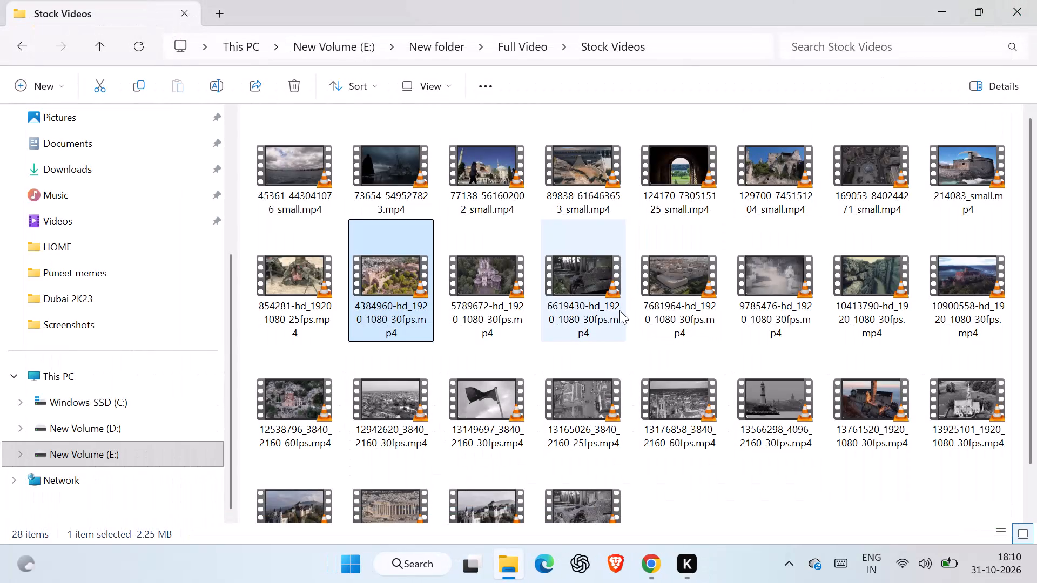
scroll(619, 310, "up", 1)
double_click(579, 201)
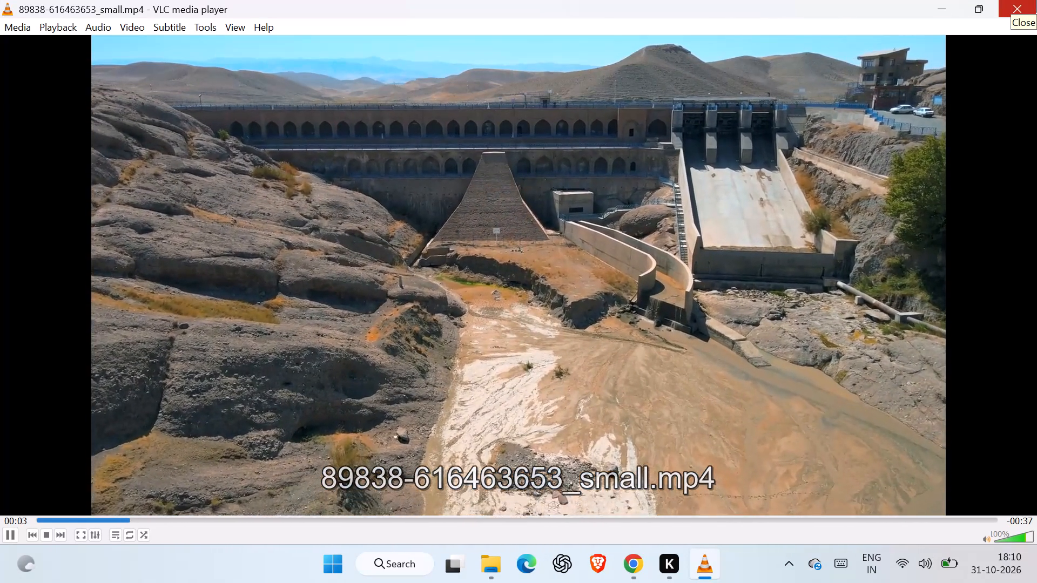
left_click(1036, 0)
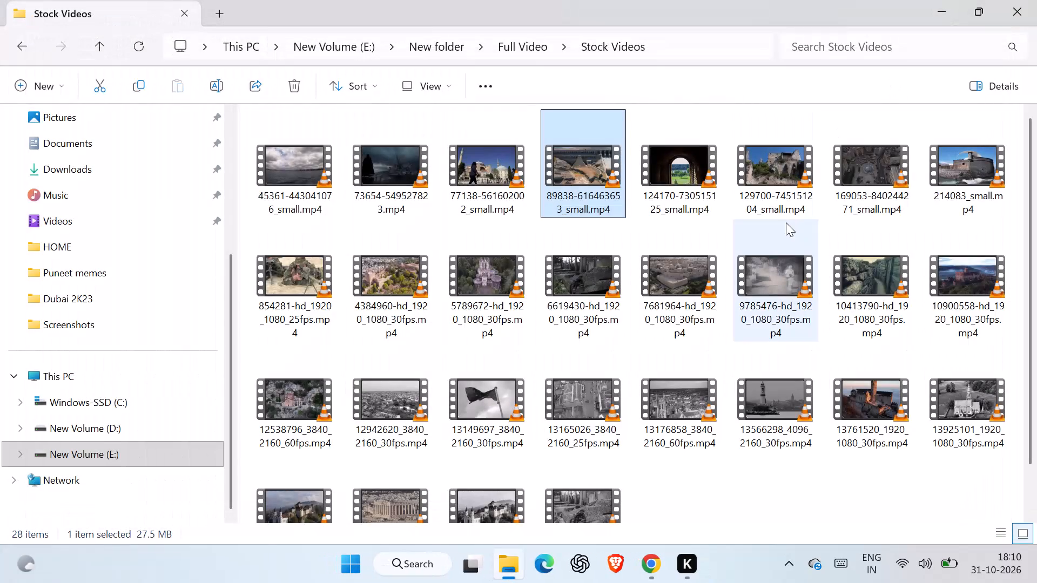
double_click(971, 171)
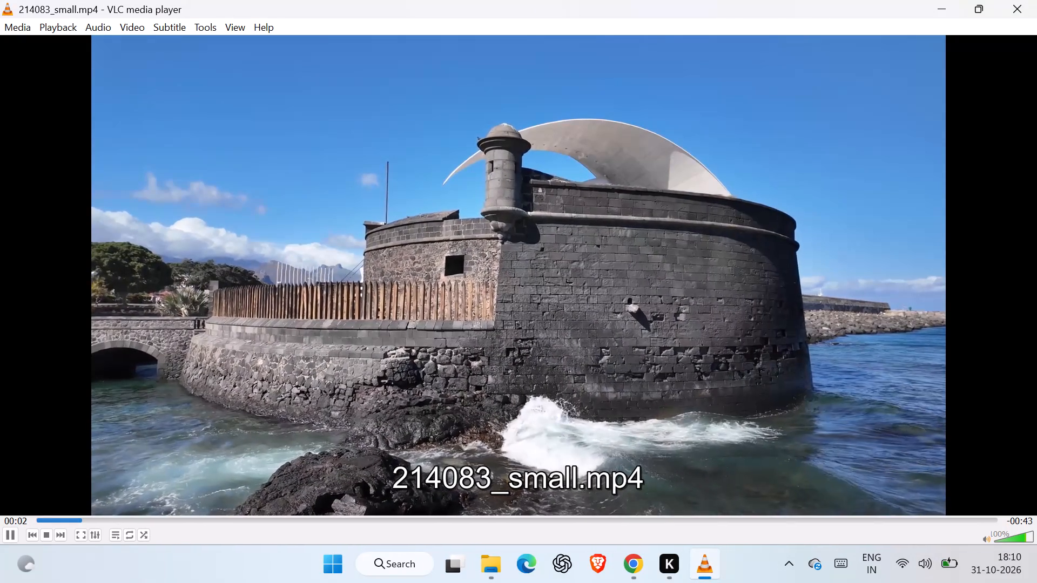
left_click(1036, 0)
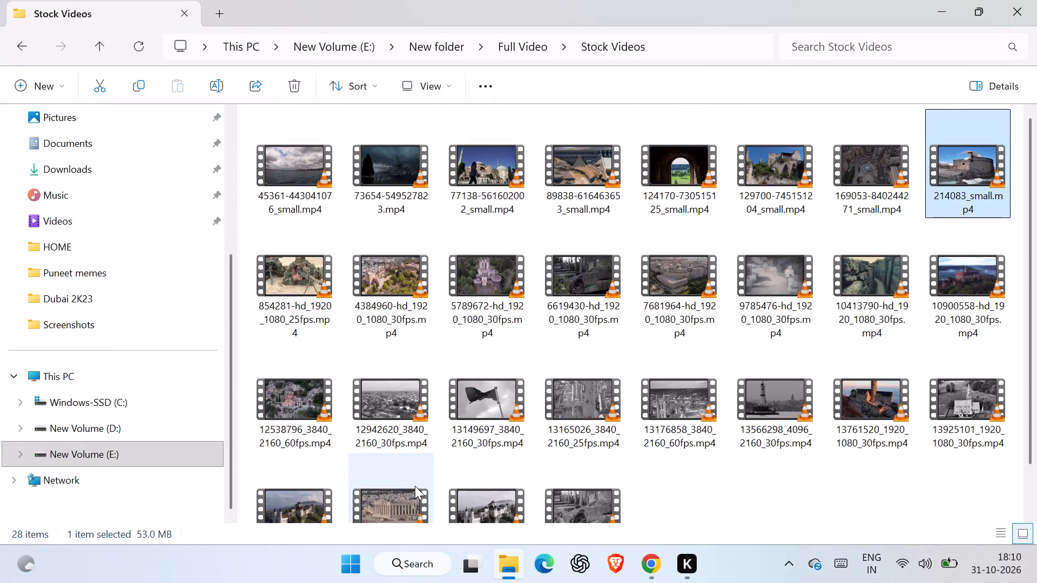
Upload 214083_small.mp4 from the Stock Videos folder to the Canva uploads.
left_click(659, 571)
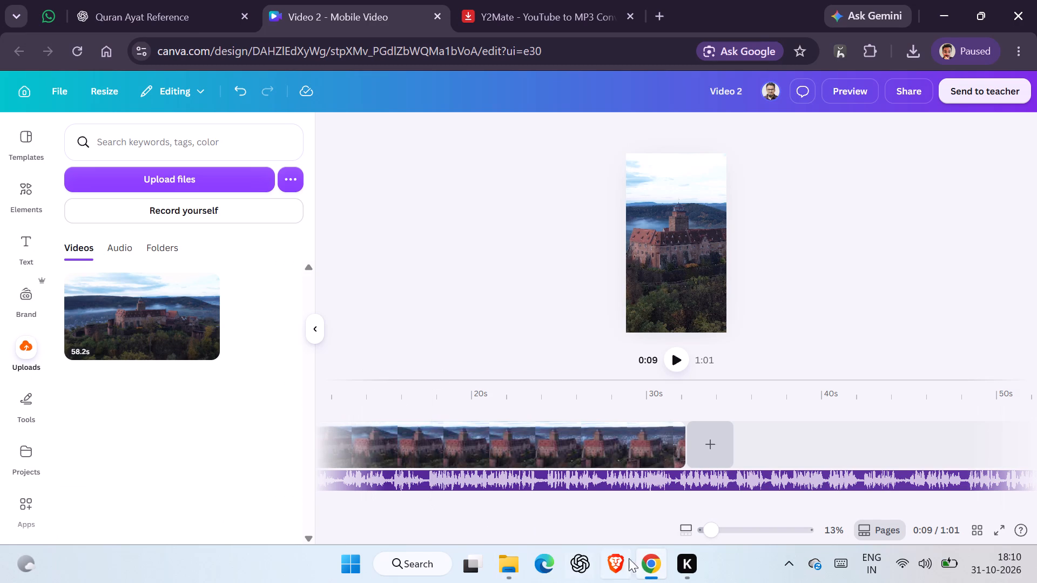
left_click(522, 573)
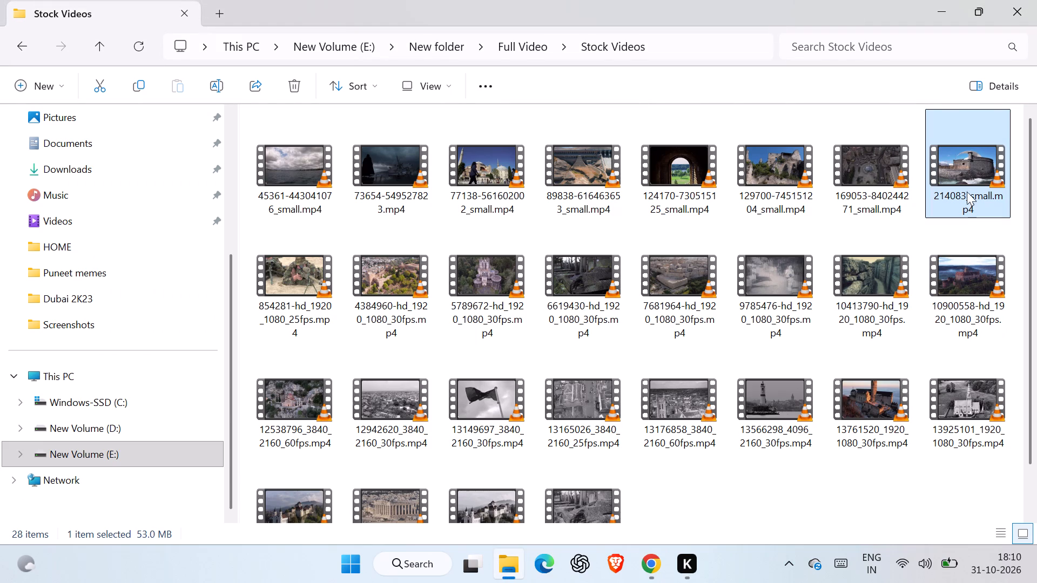
left_click_drag(965, 169, 641, 573)
left_click_drag(641, 573, 190, 429)
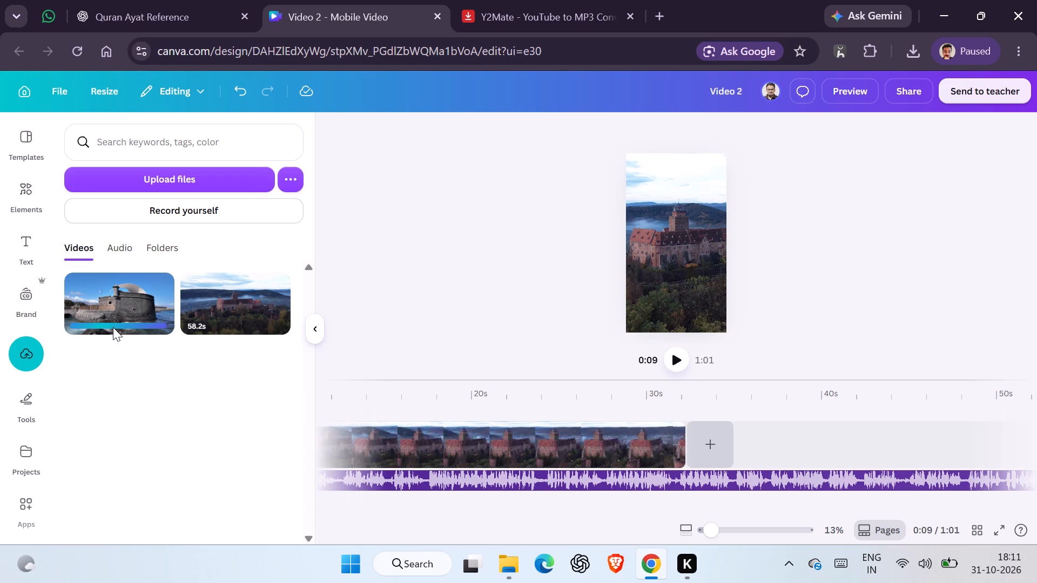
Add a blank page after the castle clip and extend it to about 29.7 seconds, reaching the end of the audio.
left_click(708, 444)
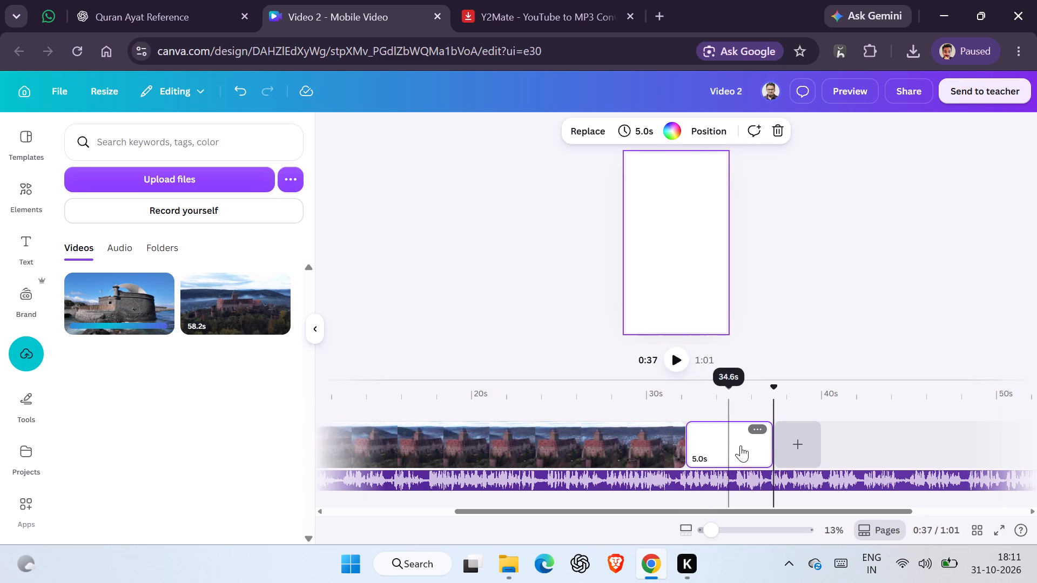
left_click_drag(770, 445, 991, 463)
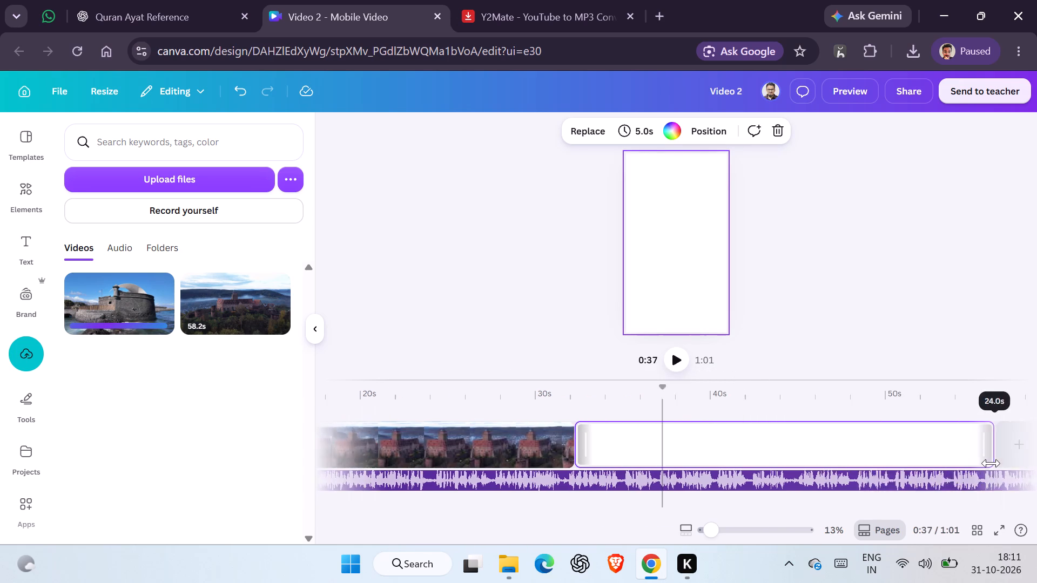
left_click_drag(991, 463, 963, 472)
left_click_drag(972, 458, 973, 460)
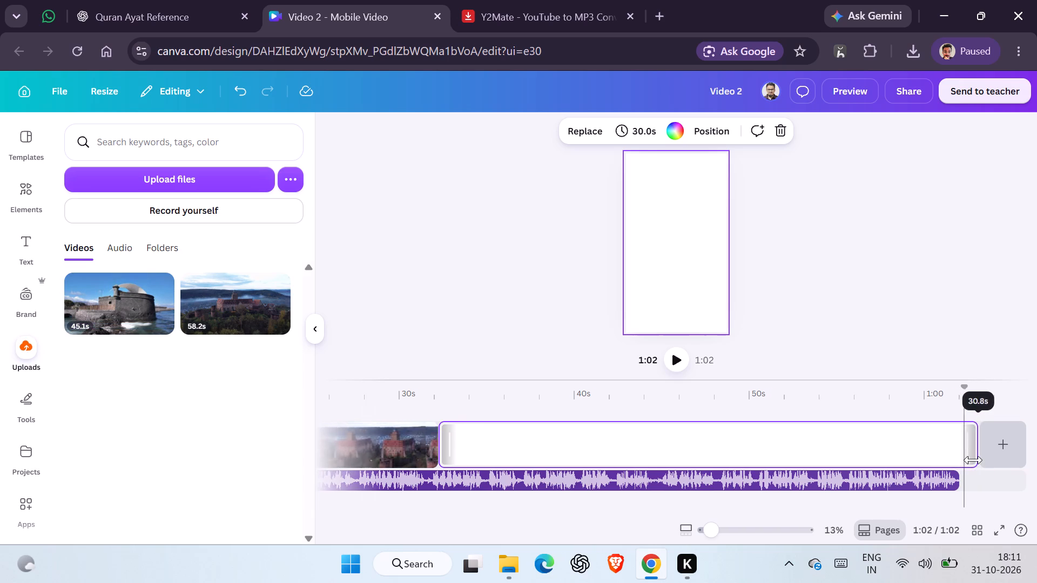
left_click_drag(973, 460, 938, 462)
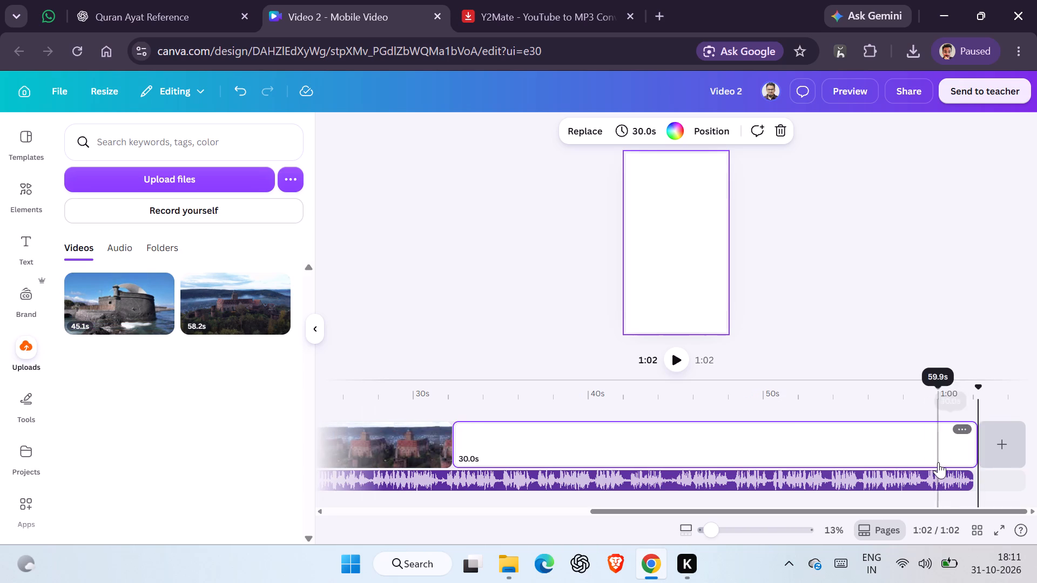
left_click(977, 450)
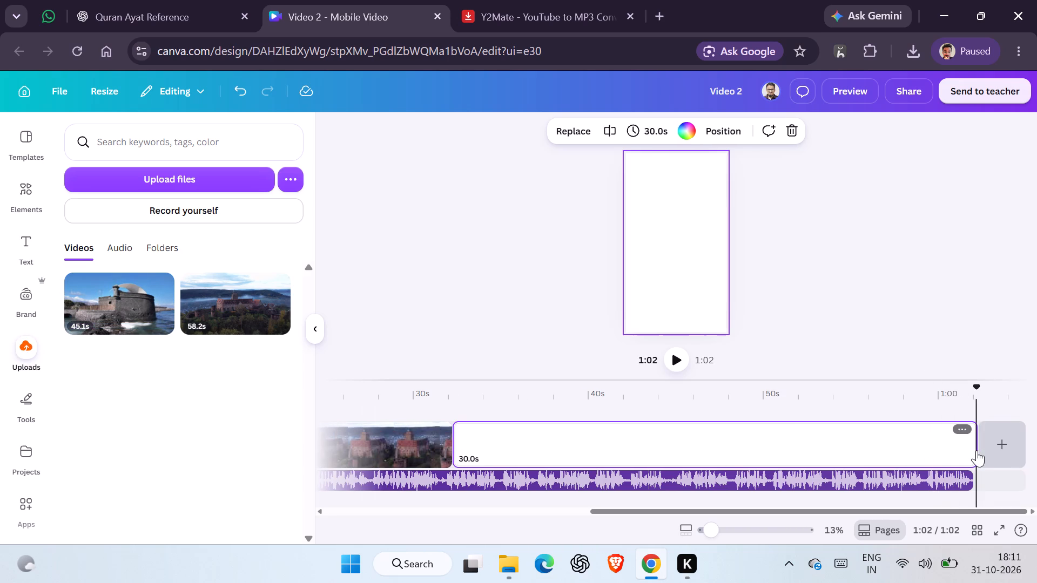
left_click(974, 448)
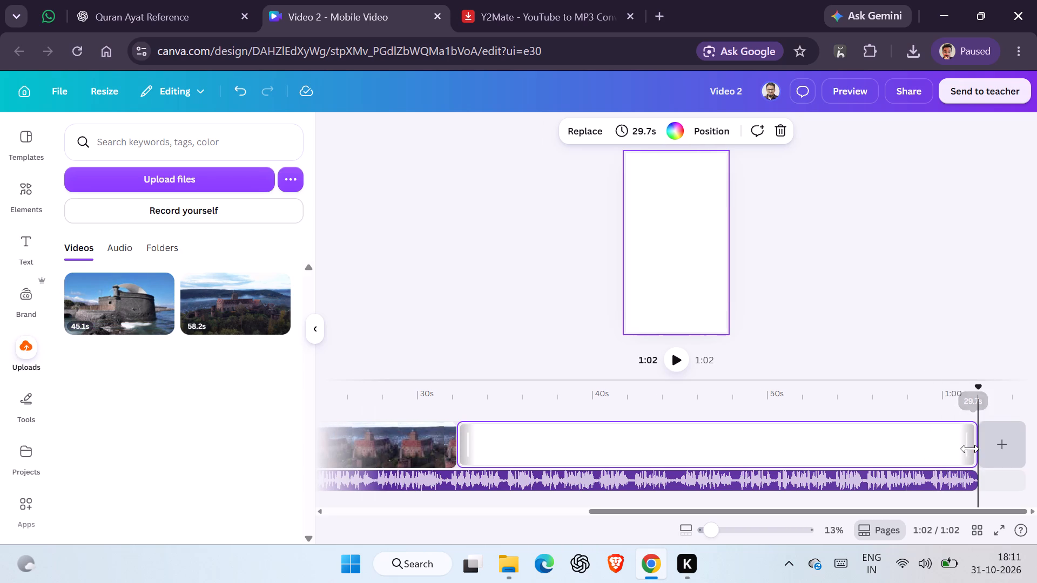
Add the uploaded 45.1-second sea fort clip to the timeline and delete the blank page between it and the castle clip.
left_click(127, 322)
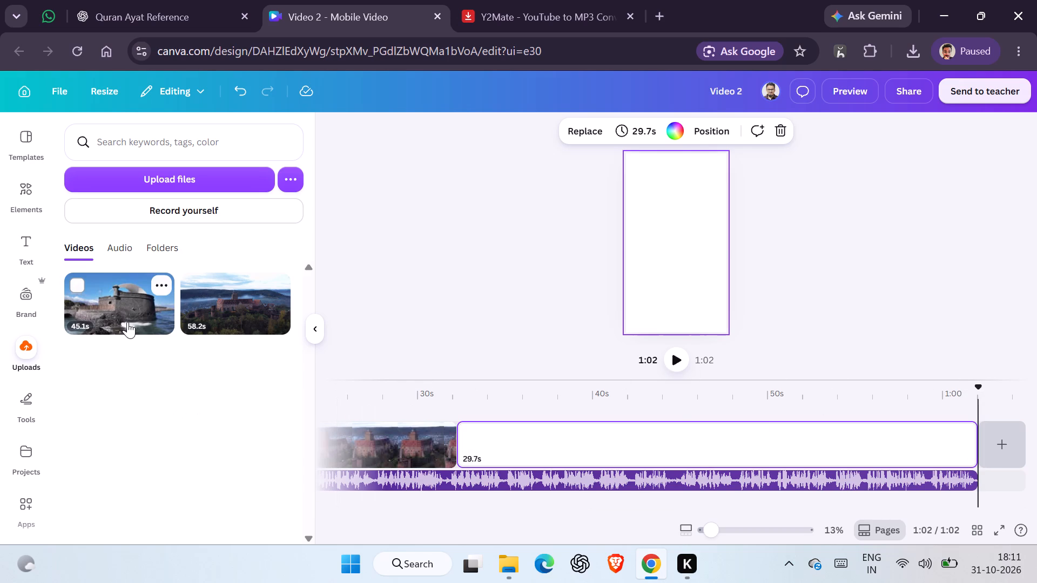
left_click(875, 452)
key("Delete")
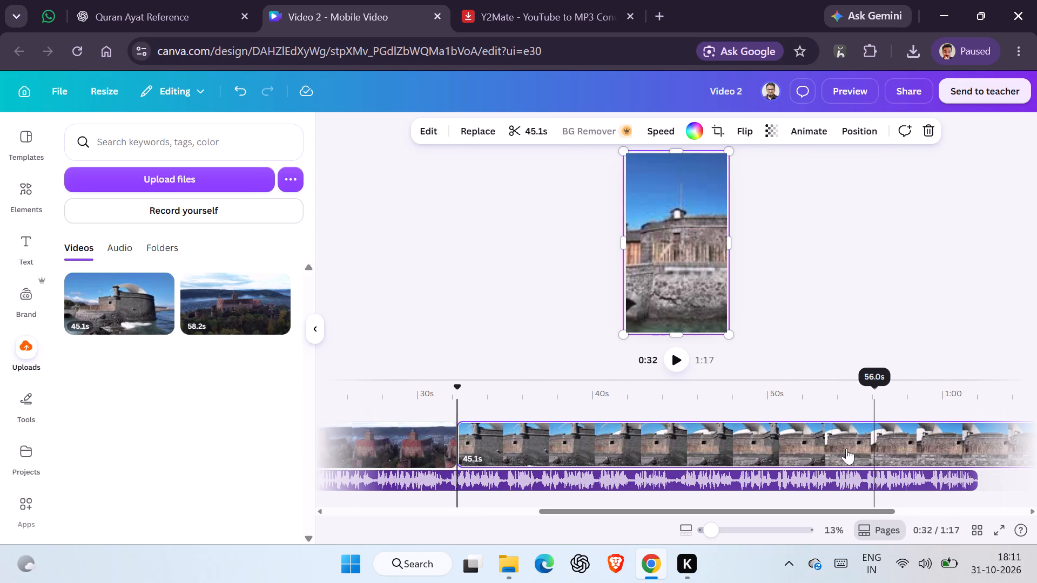
Play the video across the cut between the castle clip and the sea fort clip.
left_click(436, 408)
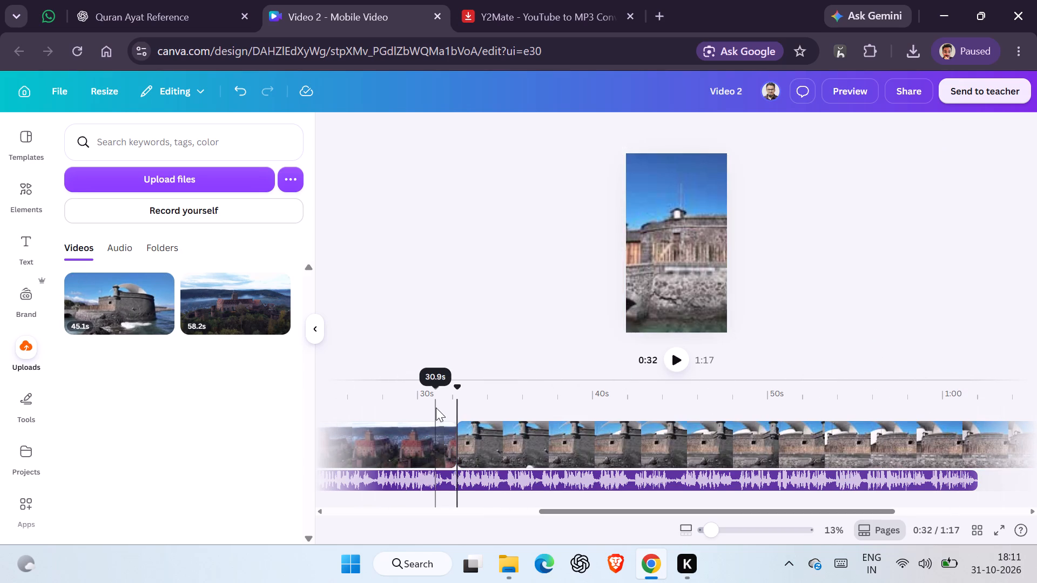
key("space")
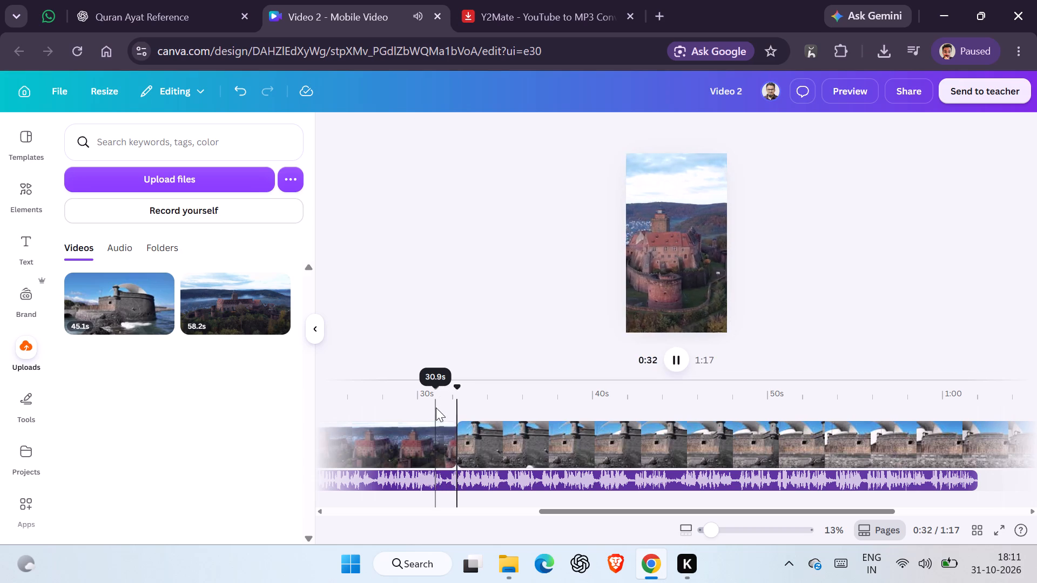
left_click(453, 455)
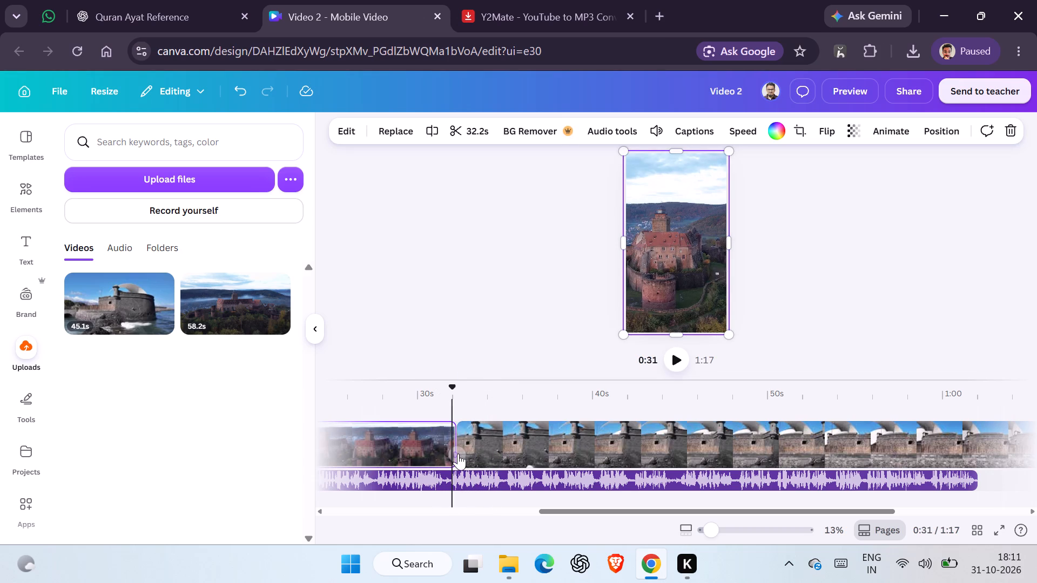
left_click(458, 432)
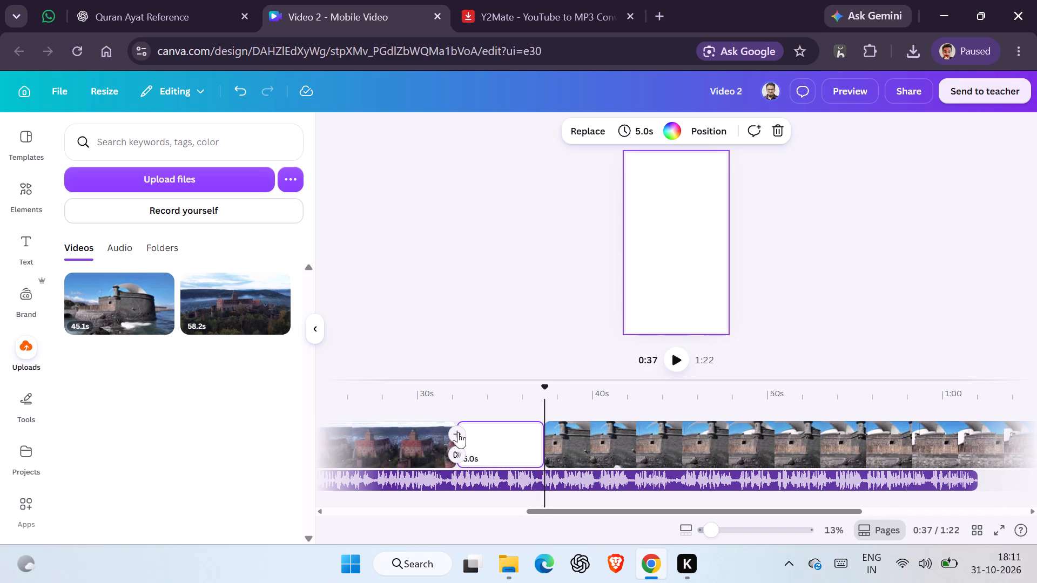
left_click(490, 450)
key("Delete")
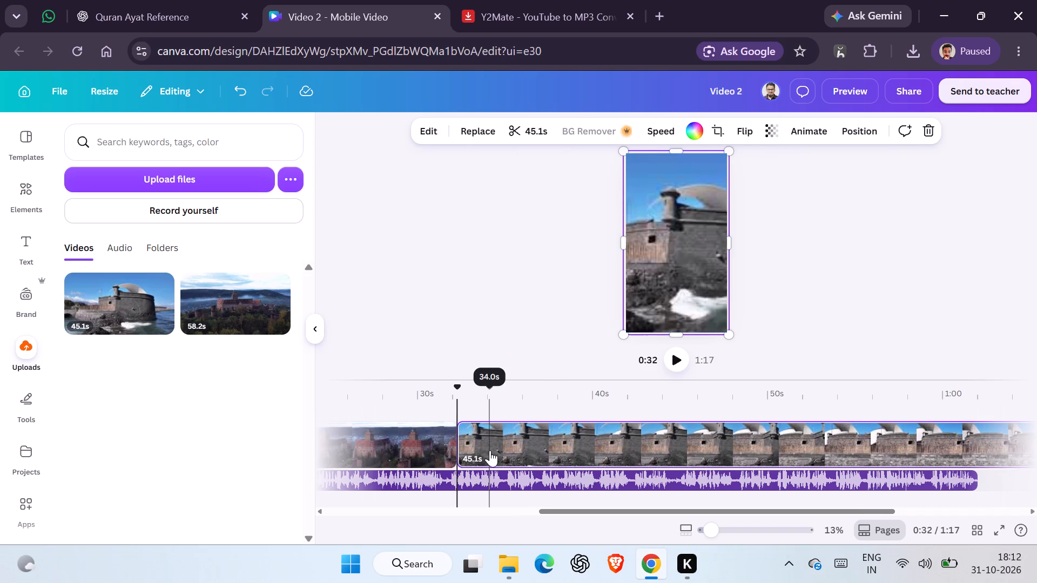
Add a Line Wipe transition between the castle clip and the sea fort clip.
left_click(457, 453)
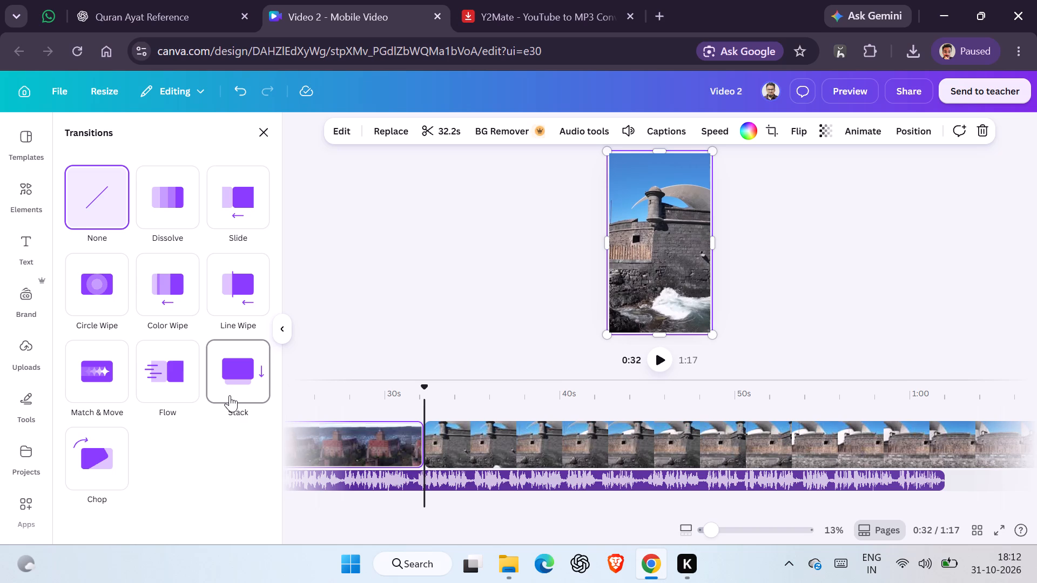
left_click(231, 312)
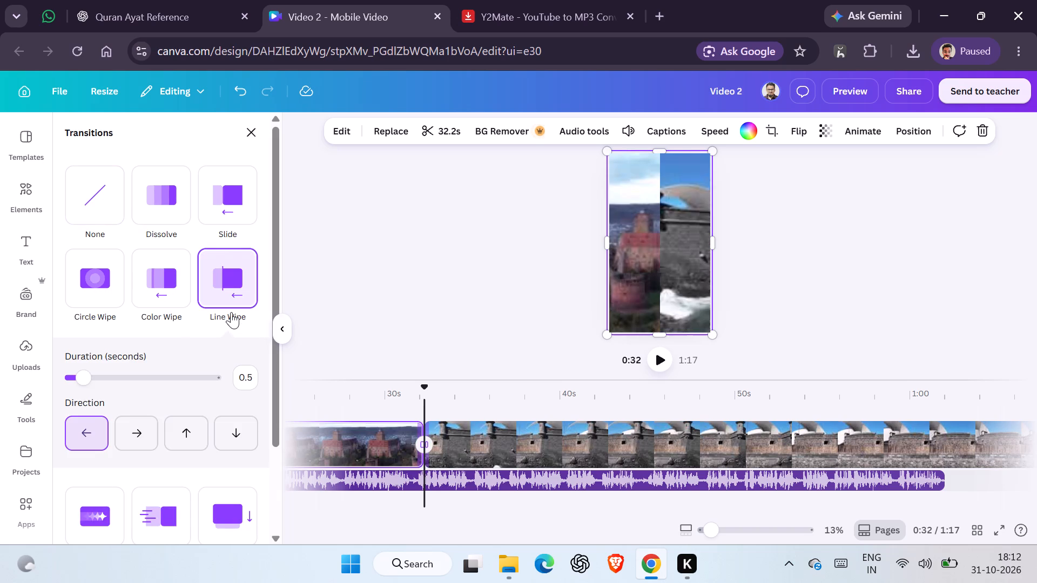
Play the video from just before the transition through the sea fort clip to the end of the audio track.
left_click(408, 413)
key("space")
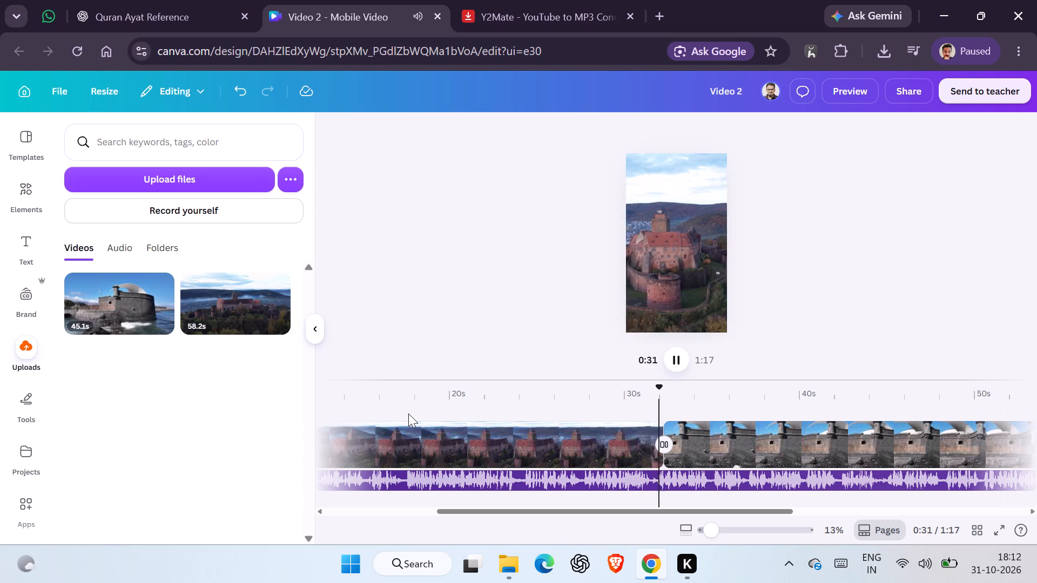
scroll(667, 488, "left", 2)
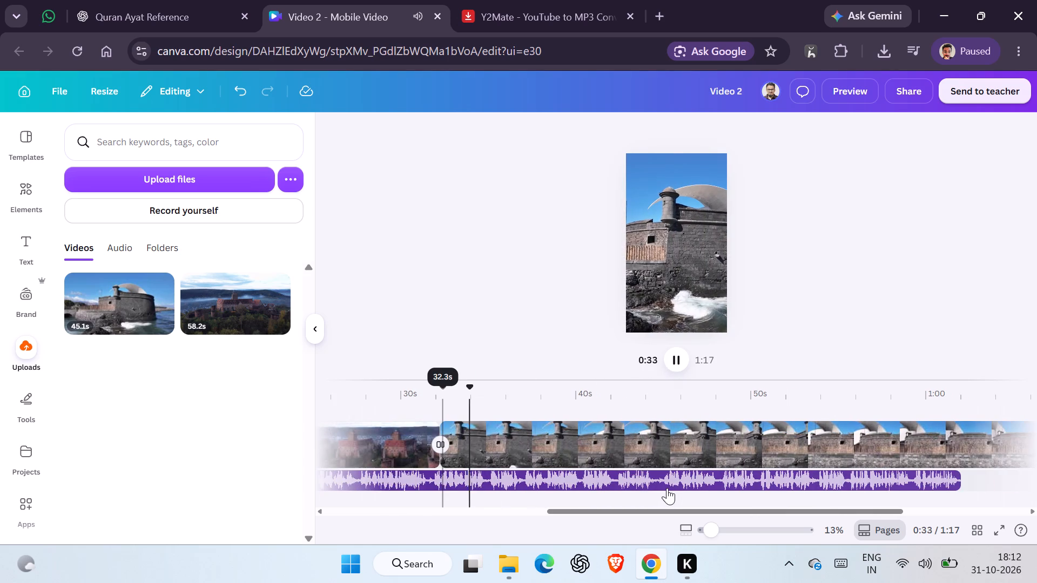
scroll(667, 488, "left", 2)
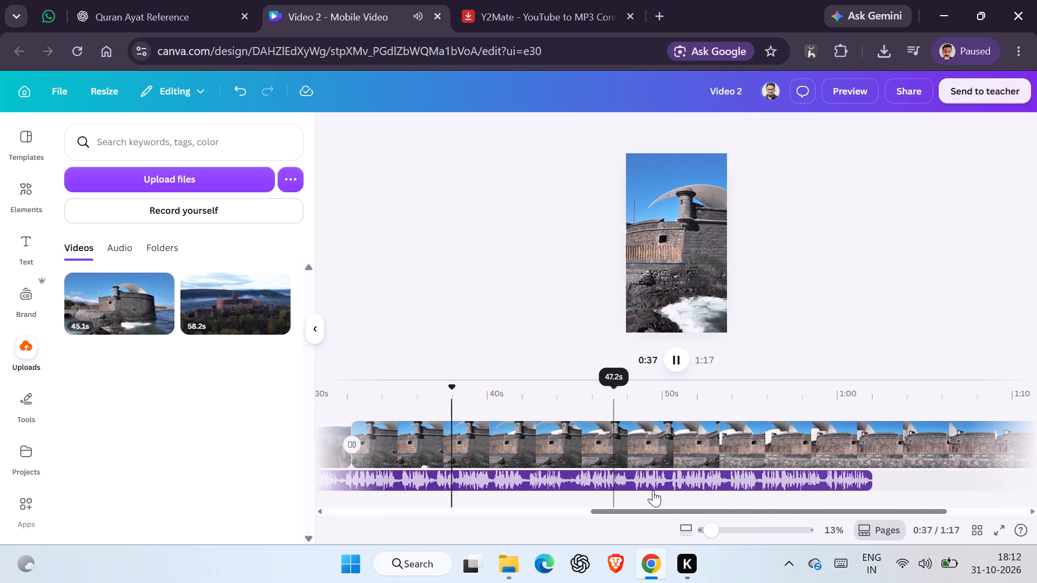
scroll(653, 490, "left", 3)
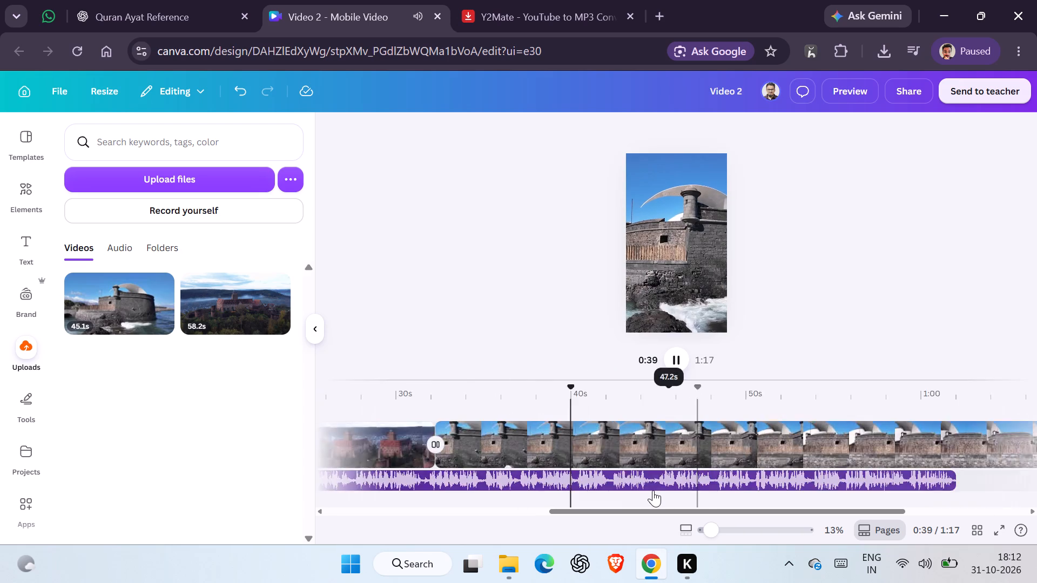
scroll(653, 490, "left", 7)
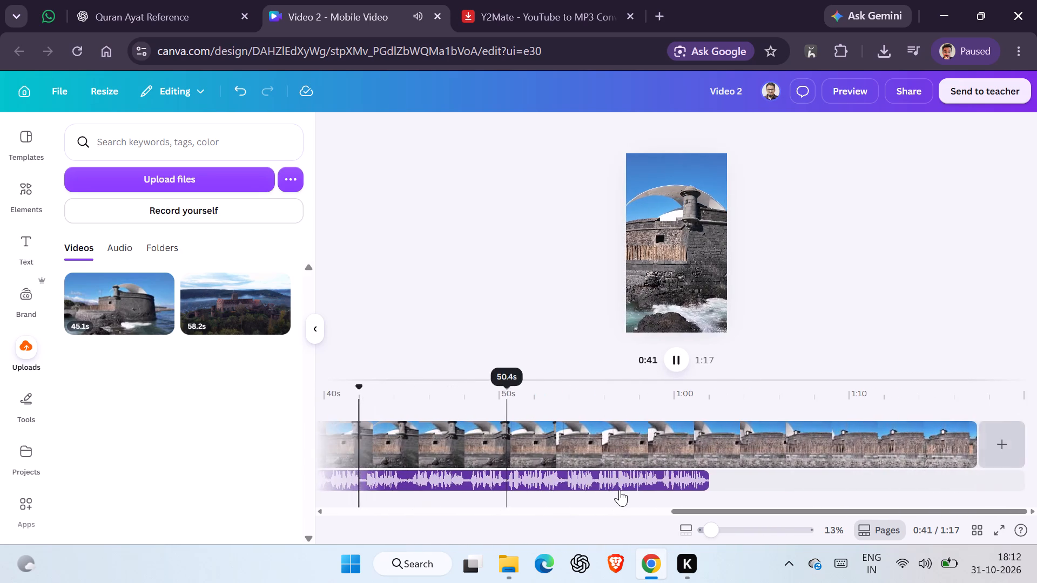
scroll(825, 423, "left", 3)
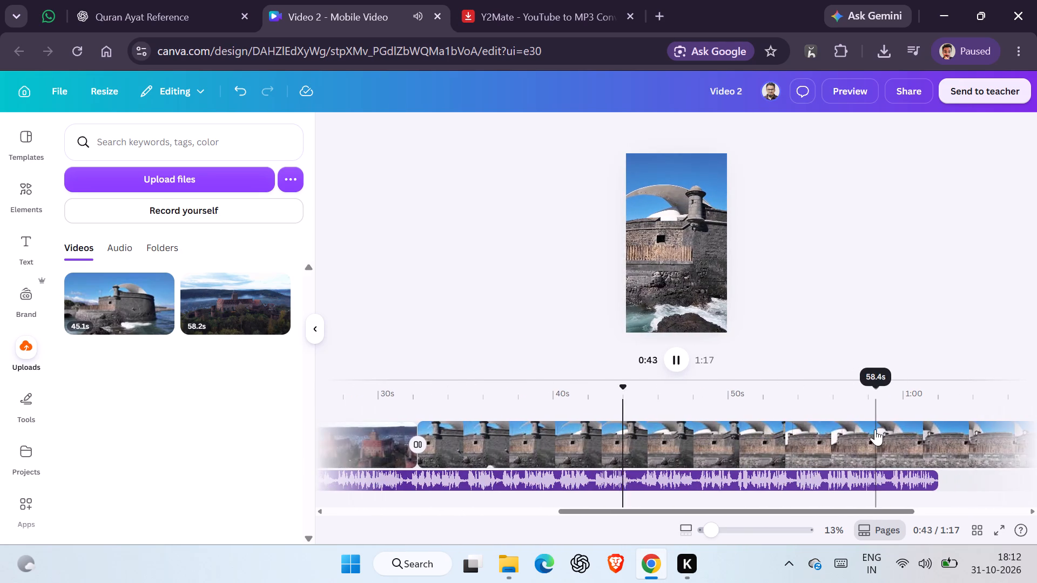
scroll(875, 429, "left", 3)
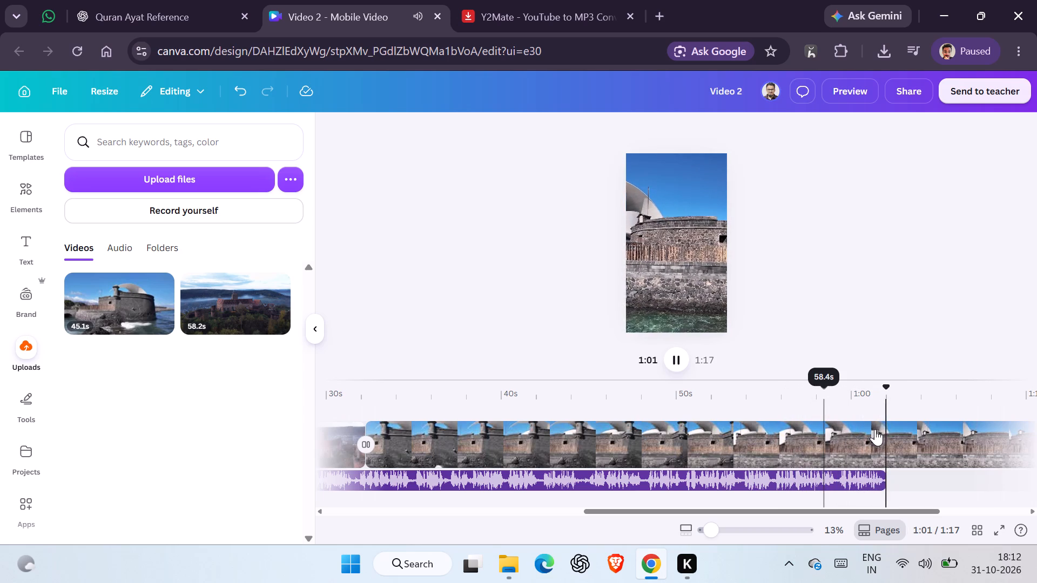
Trim the end of the sea fort clip to 29.8 seconds so it finishes with the audio track.
scroll(880, 429, "left", 3)
left_click_drag(967, 446, 707, 459)
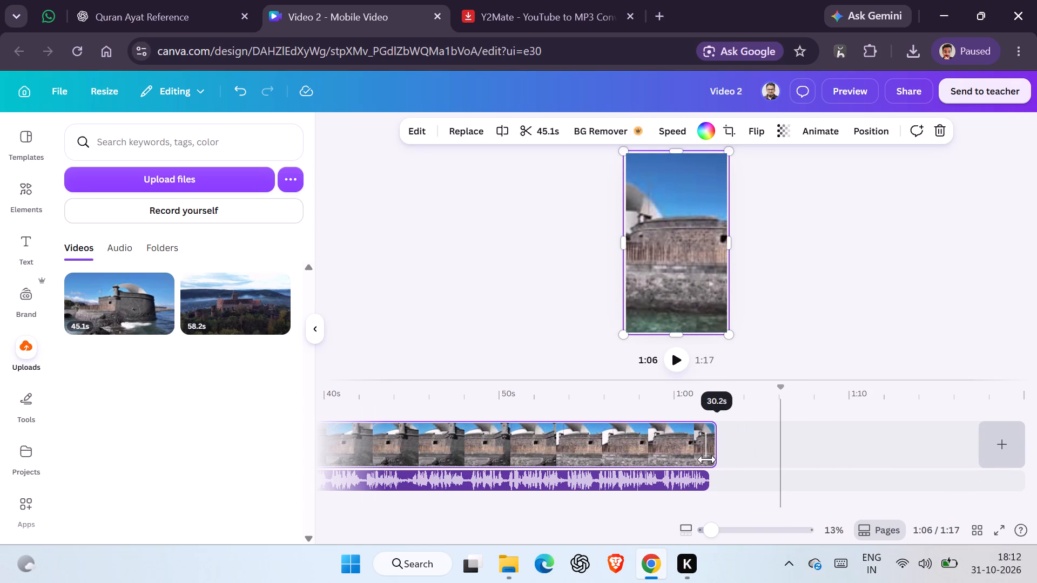
left_click_drag(707, 459, 700, 459)
scroll(831, 449, "left", 3)
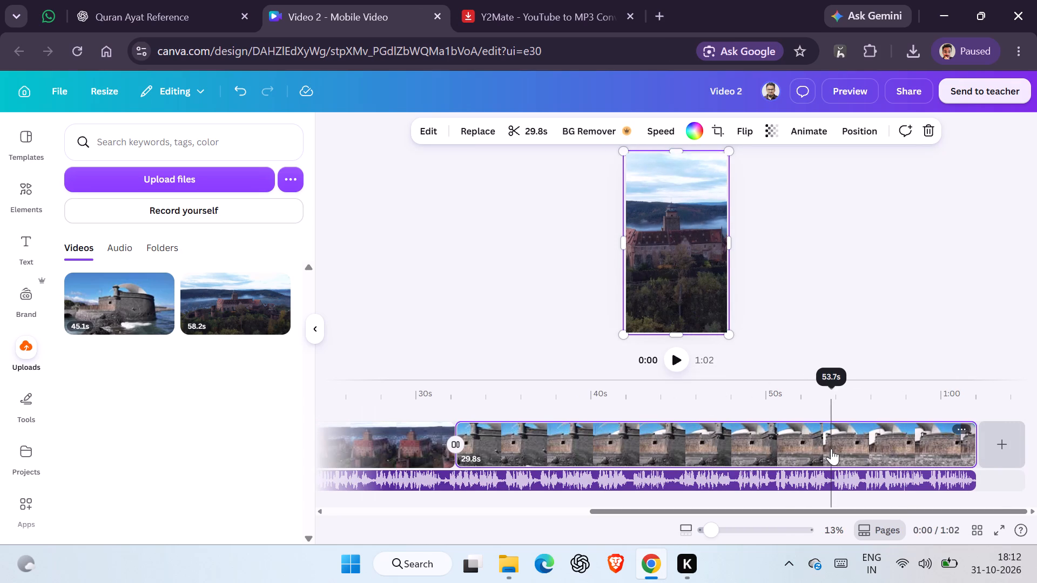
Play the last seconds of the video to check that the clip and audio end together.
left_click(867, 412)
key("space")
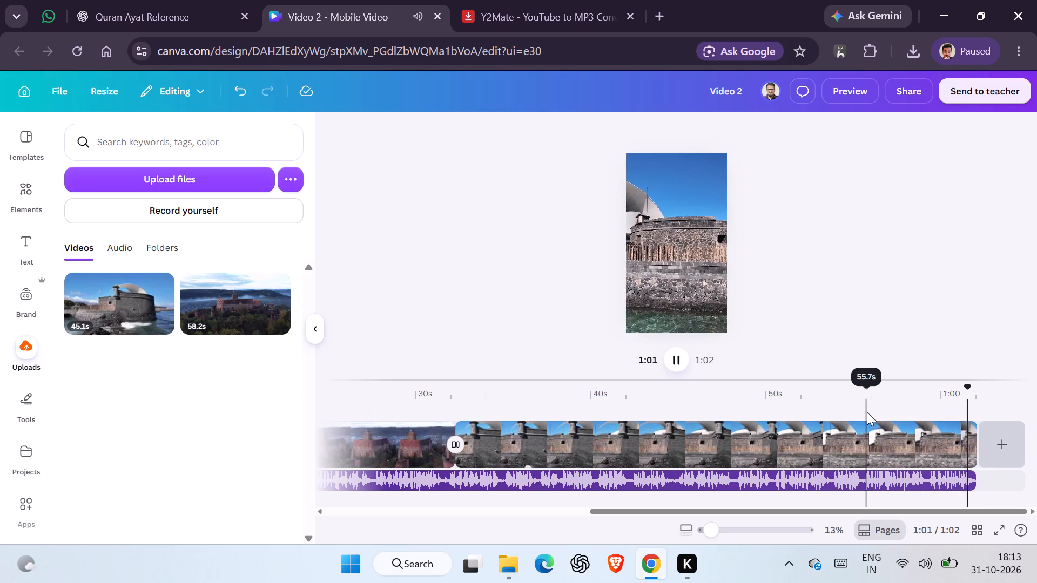
Apply Enhance voice to the audio track.
left_click(638, 479)
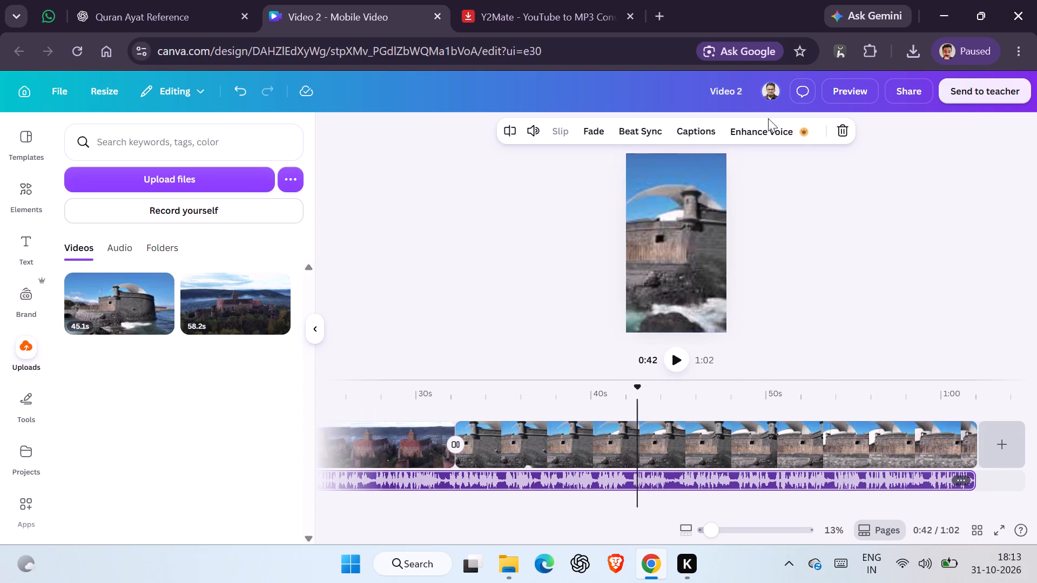
left_click(802, 133)
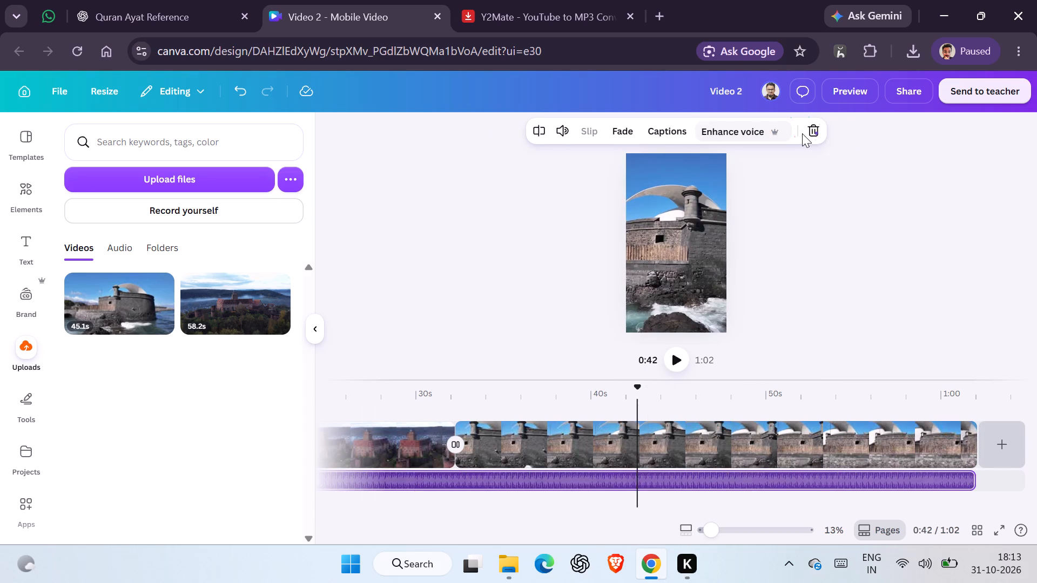
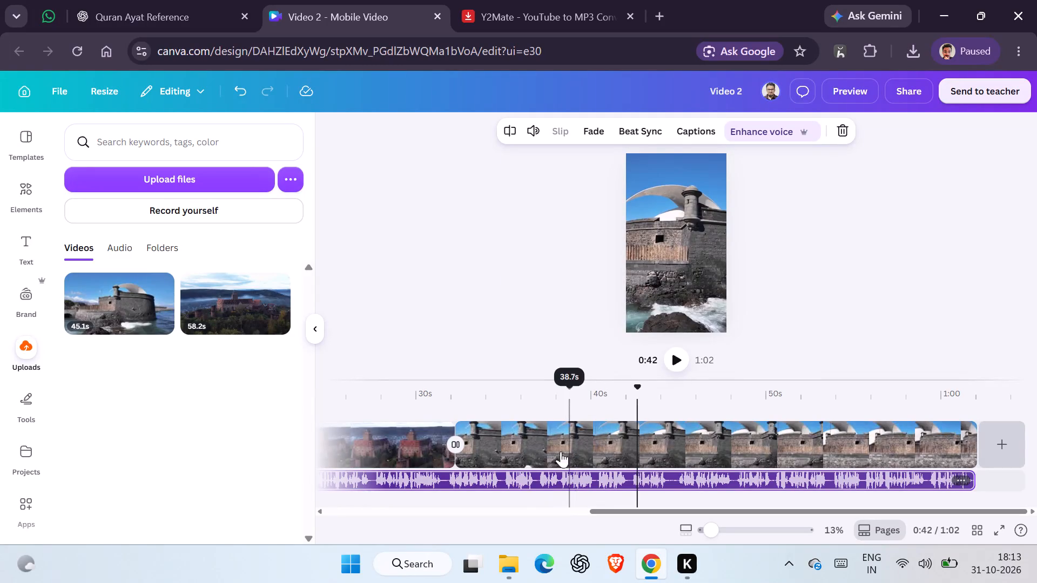
Play the audio track from around 37 seconds to check the enhanced voice.
left_click(519, 482)
key("space")
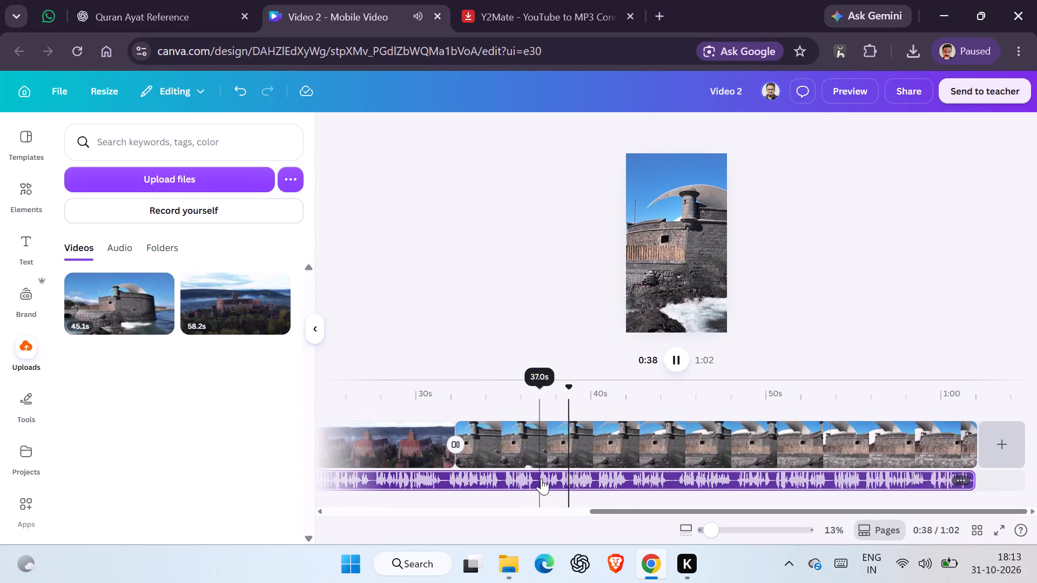
left_click(541, 478)
key("space")
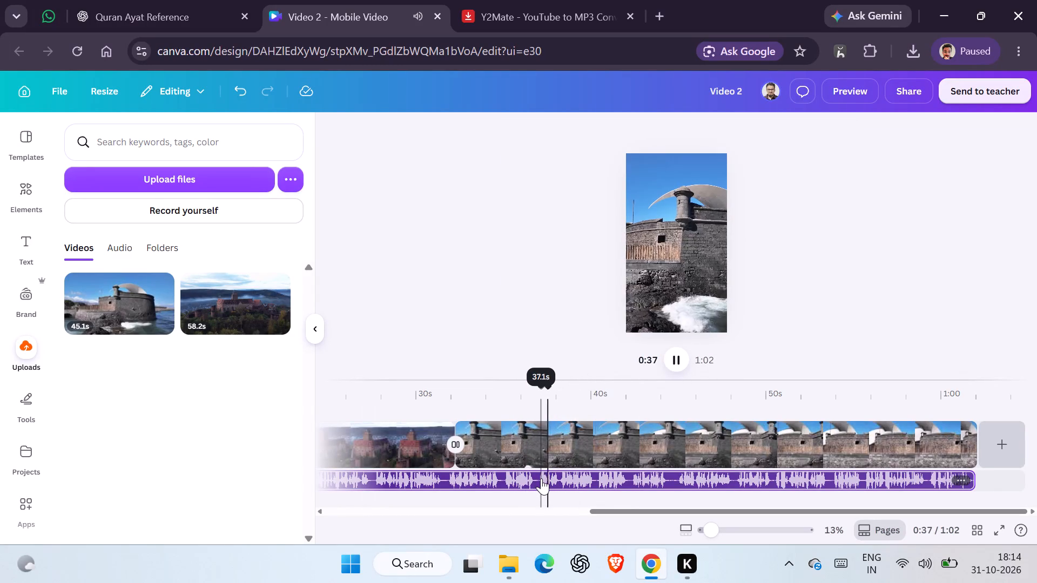
key("space")
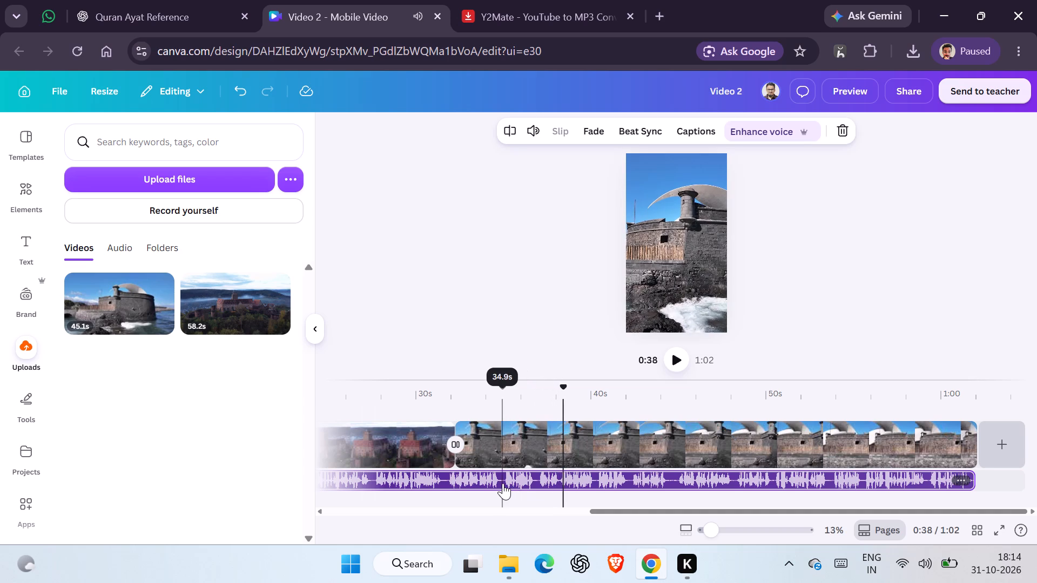
Balance the volume of all media, working from the selected audio track.
left_click(461, 482)
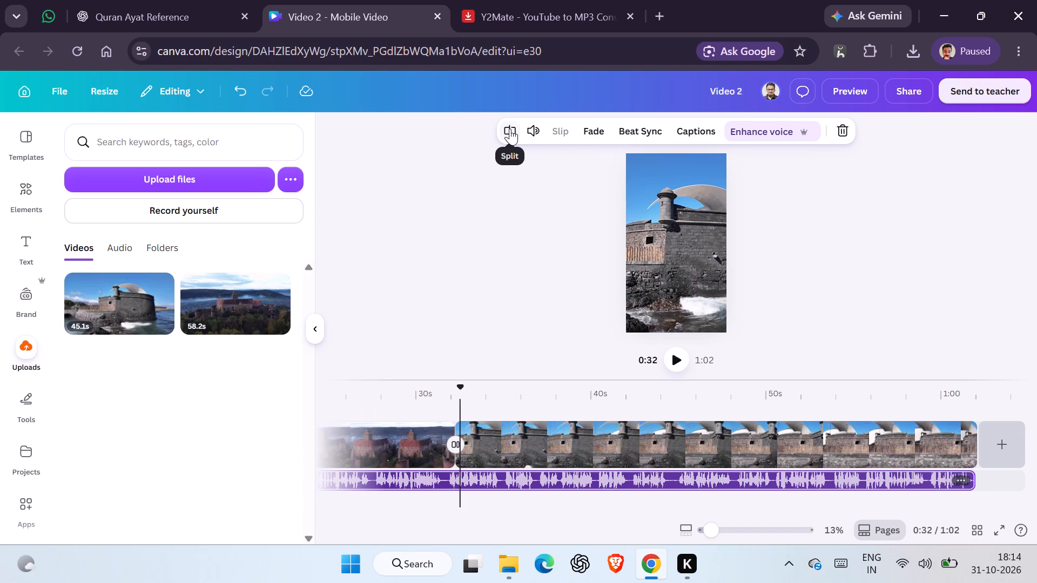
left_click(542, 128)
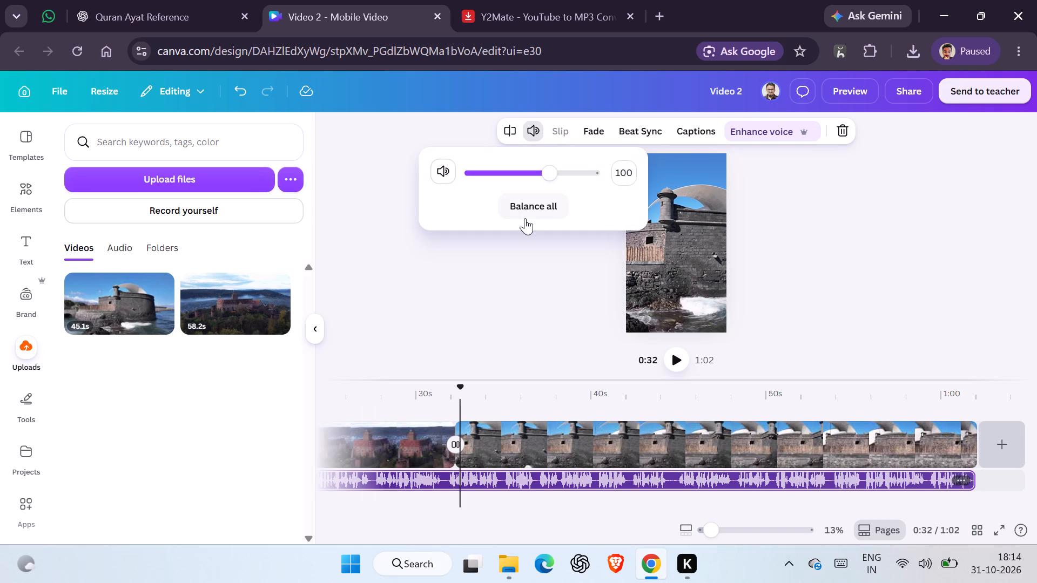
left_click(525, 218)
left_click(546, 278)
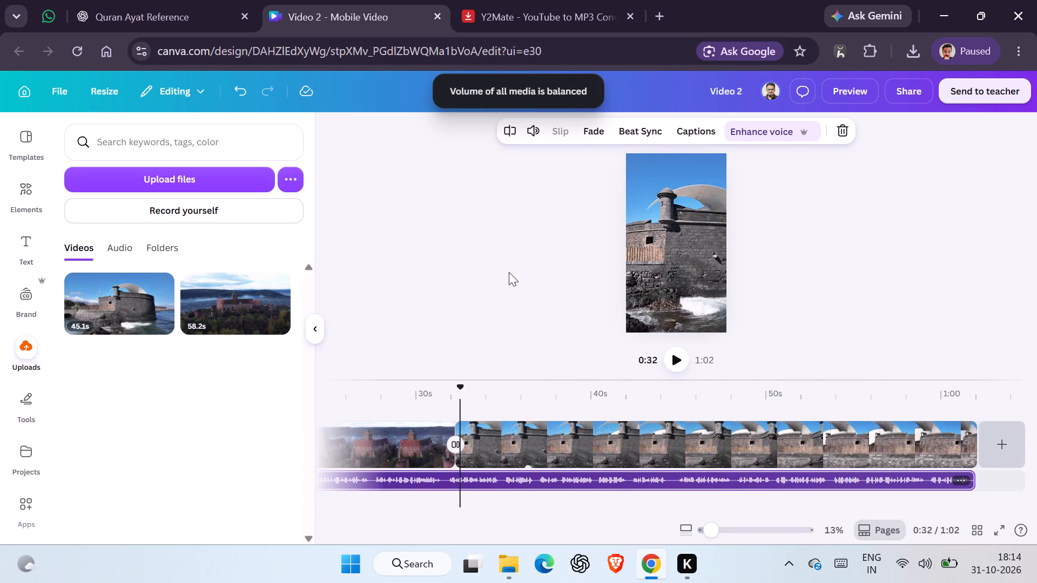
Play the castle clip from about 6 seconds to hear the balanced audio, stopping at about 13 seconds.
scroll(509, 272, "right", 4)
scroll(395, 467, "right", 3)
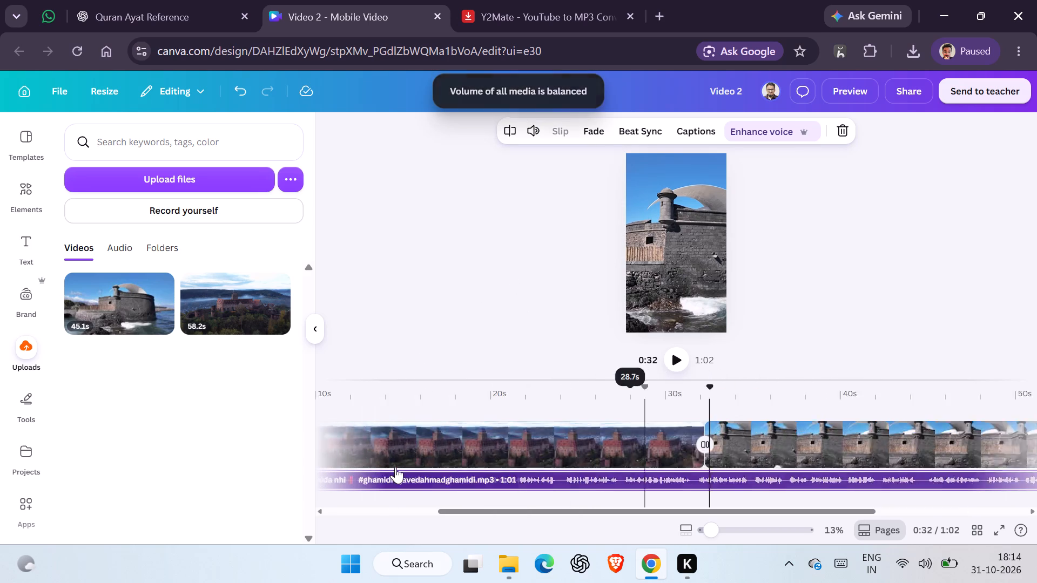
scroll(395, 467, "right", 3)
left_click(434, 480)
key("space")
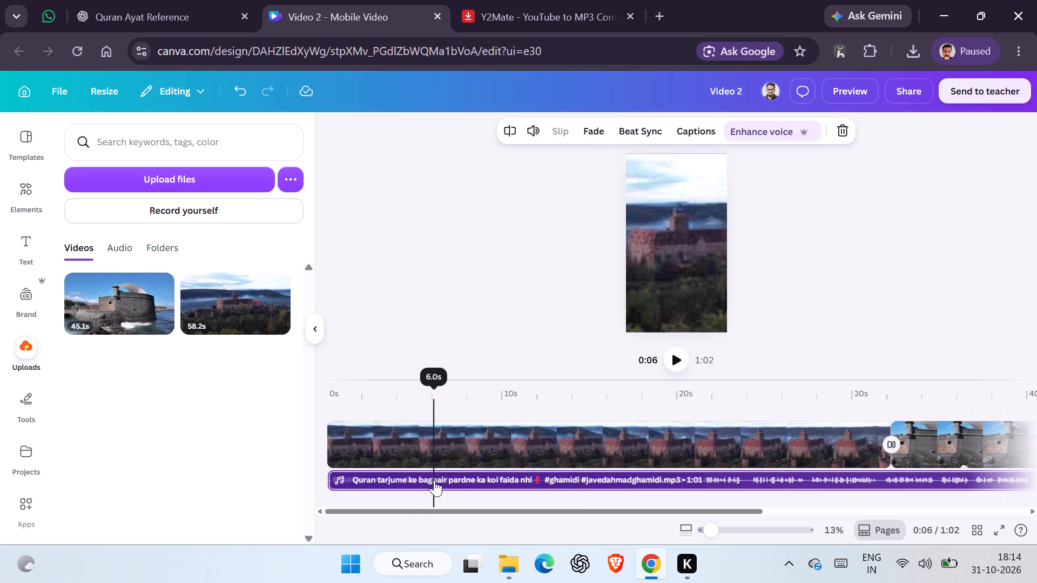
left_click(683, 360)
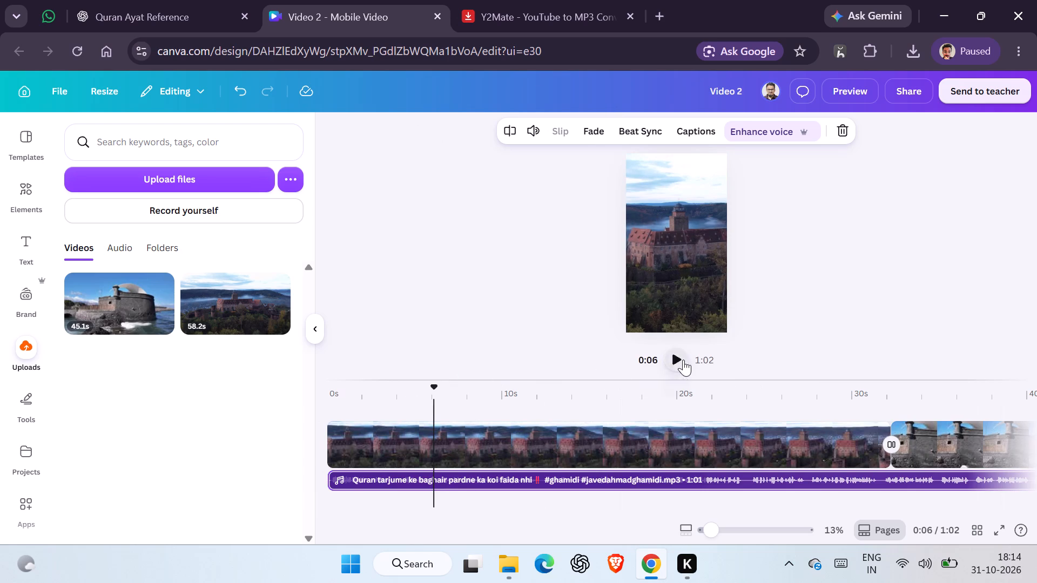
left_click(559, 480)
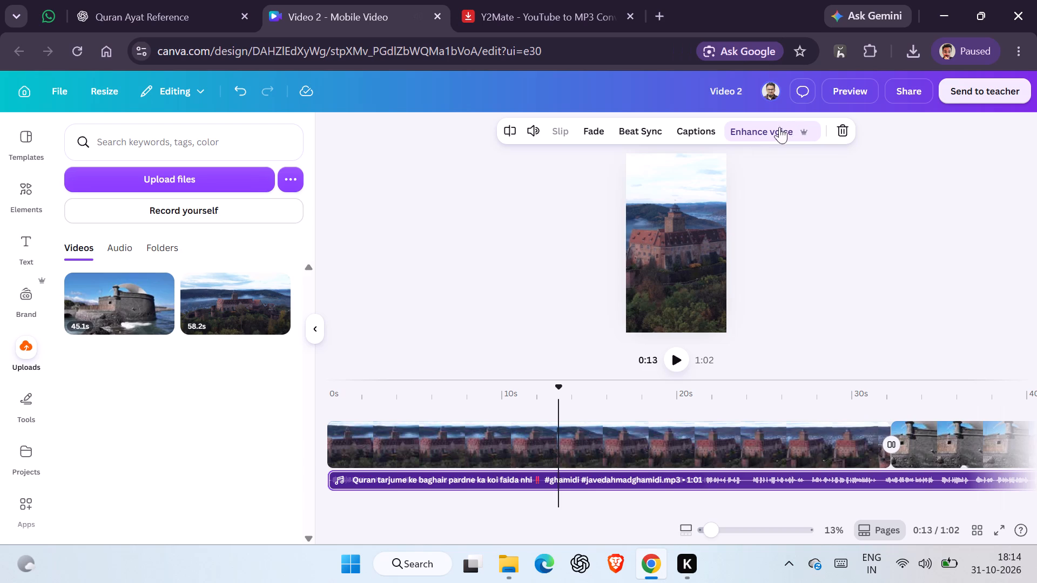
Open the captions settings for the audio track and choose the Cherry Glow style.
left_click(686, 133)
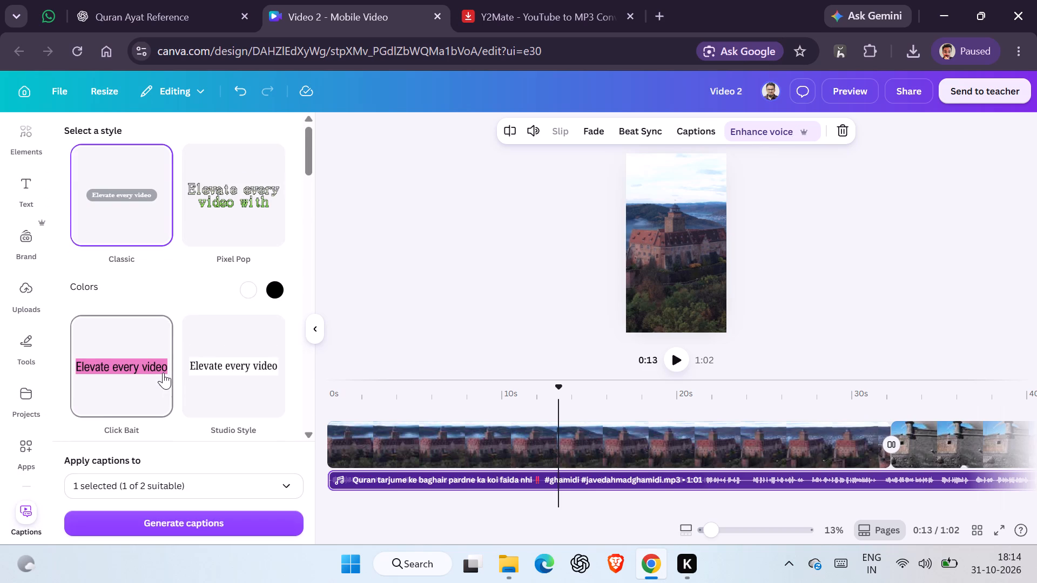
scroll(163, 372, "down", 3)
left_click(235, 258)
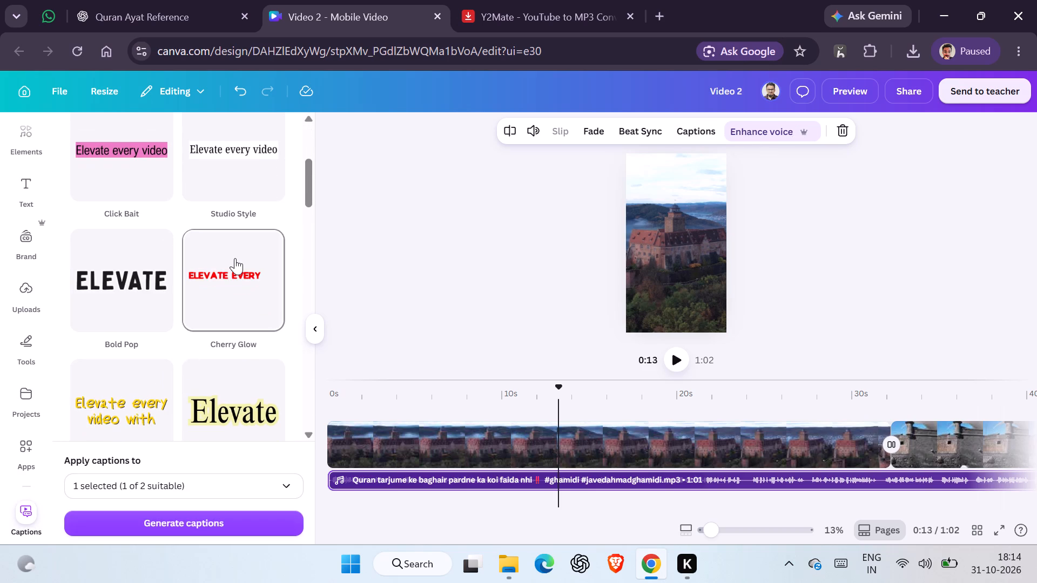
Set the captions to apply to all media and try to include the 214083_small.mp4 clip.
left_click(188, 481)
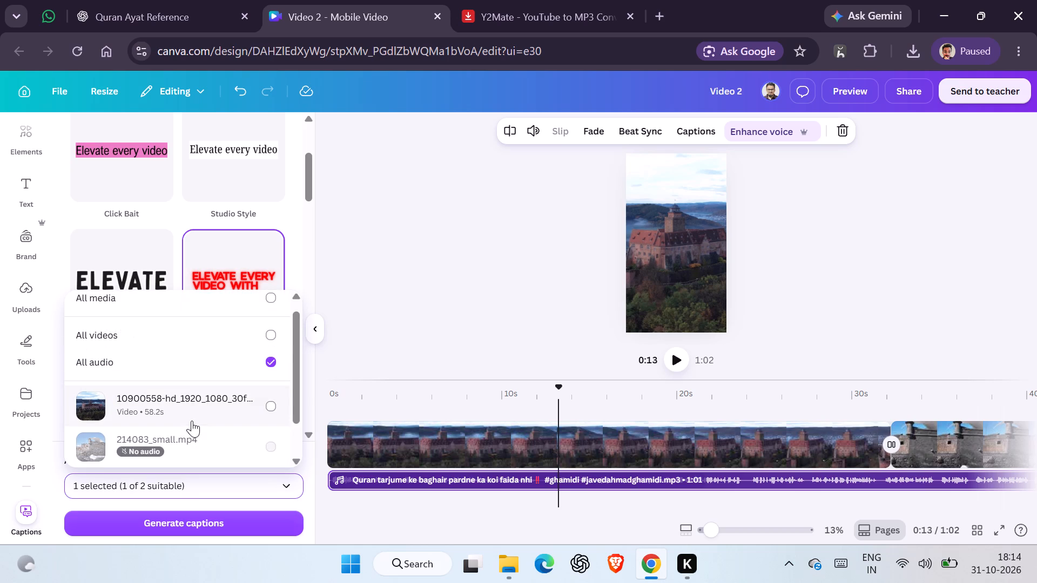
scroll(192, 421, "down", 1)
scroll(192, 421, "up", 1)
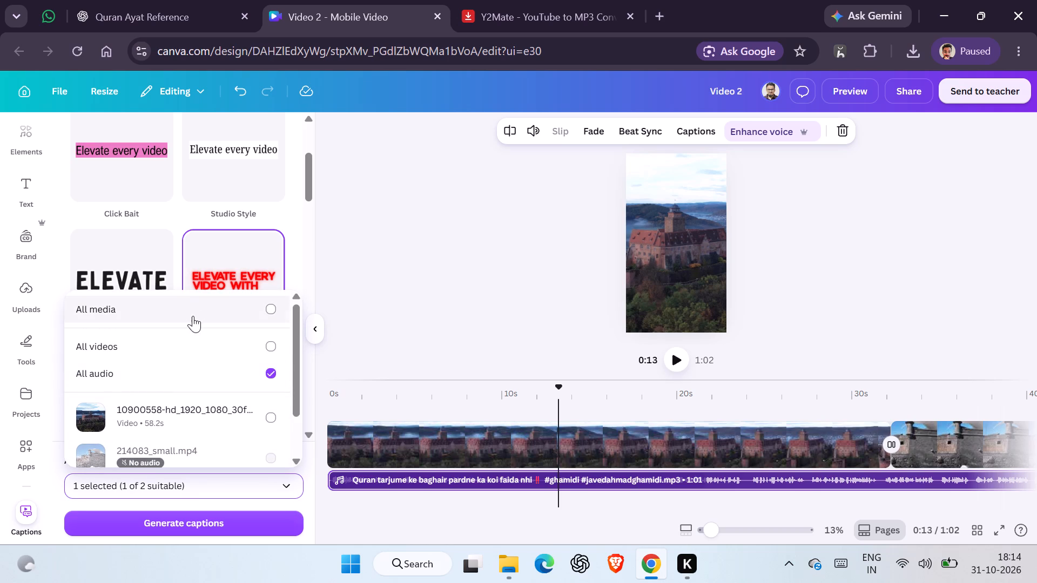
left_click(202, 304)
scroll(225, 358, "down", 1)
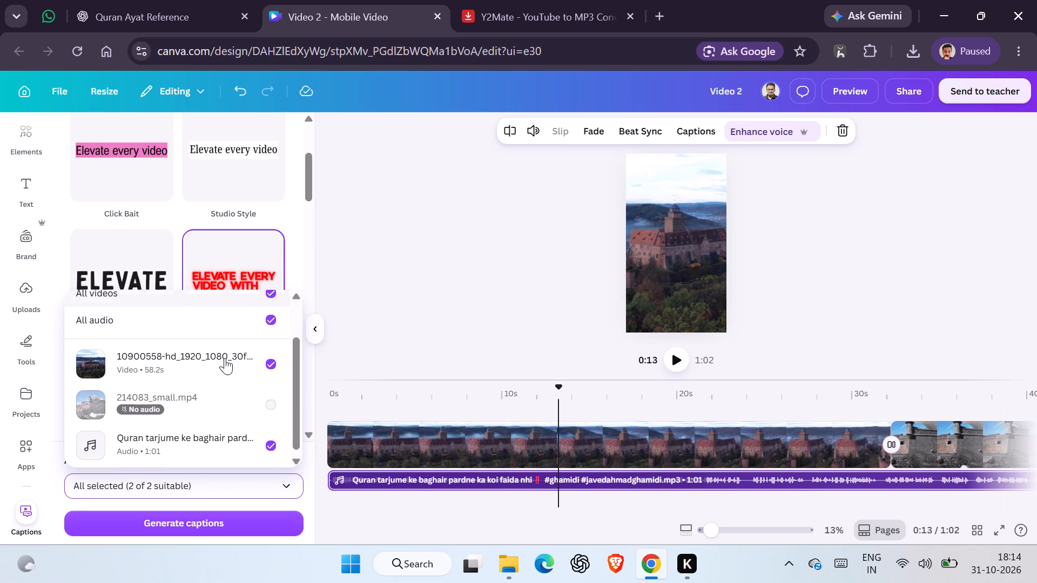
scroll(225, 358, "down", 1)
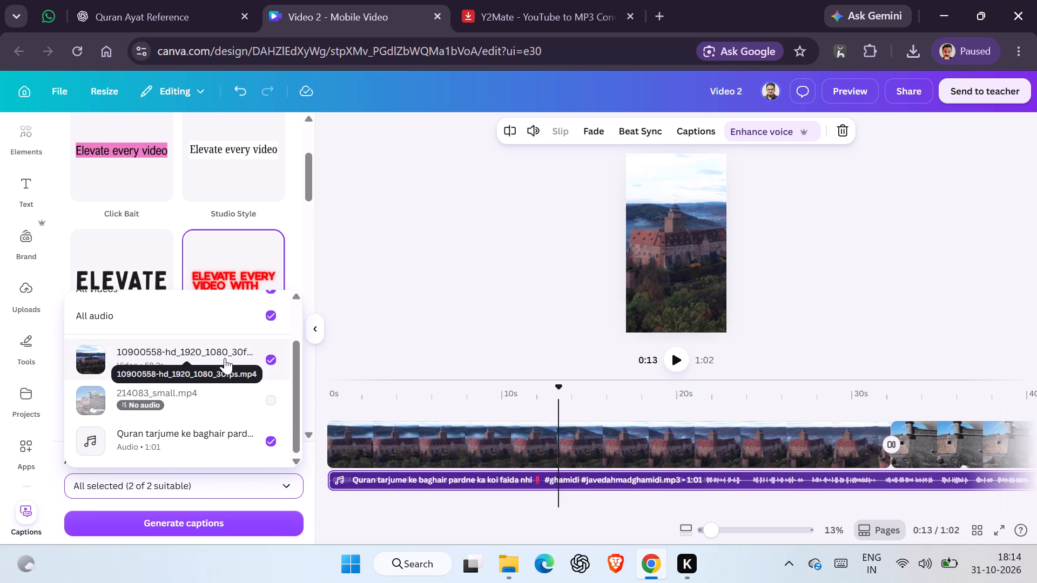
left_click(225, 382)
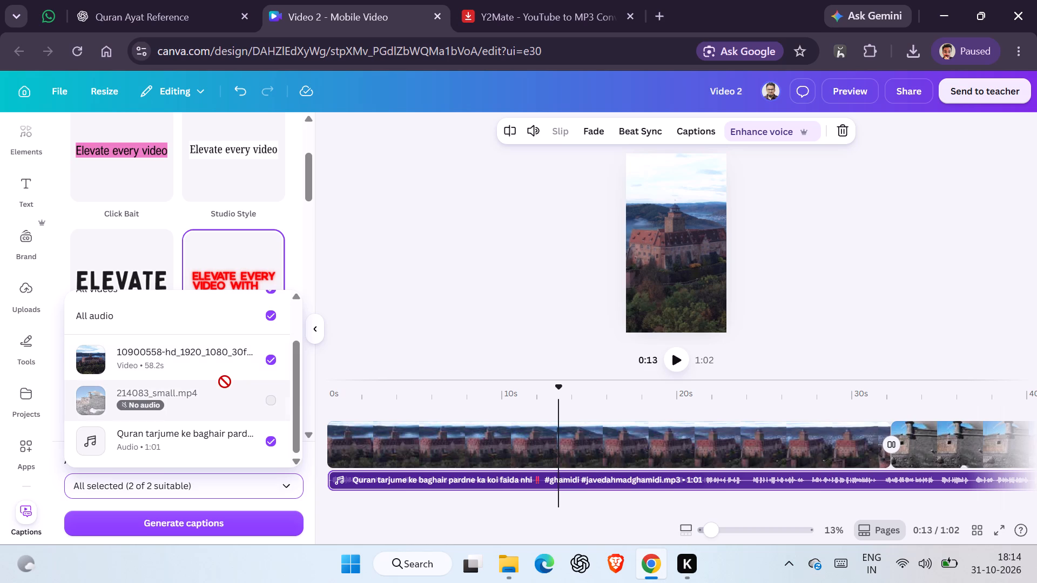
left_click(228, 393)
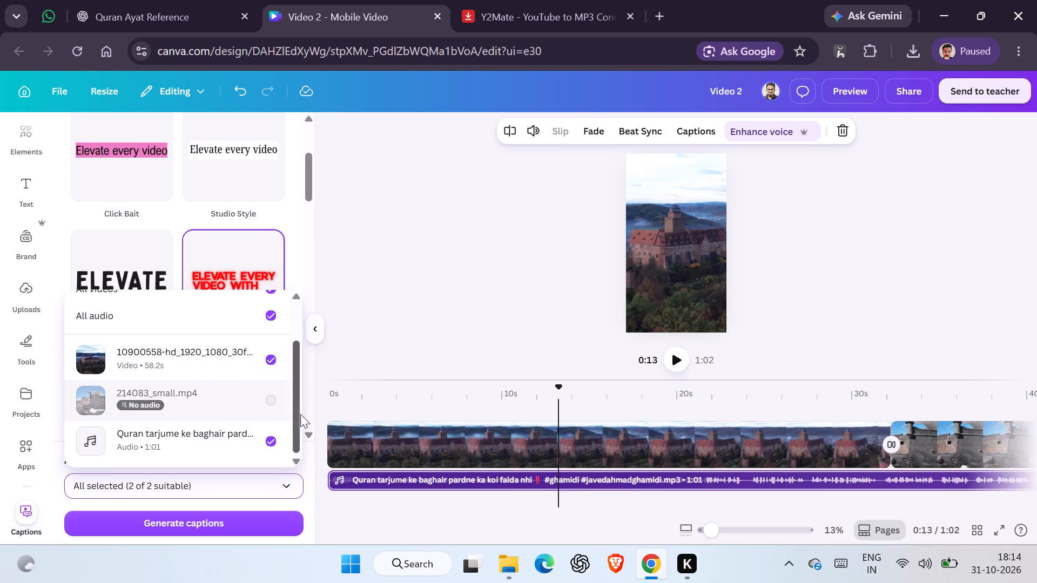
Look through the editing options of the sea fort clip.
scroll(427, 448, "left", 3)
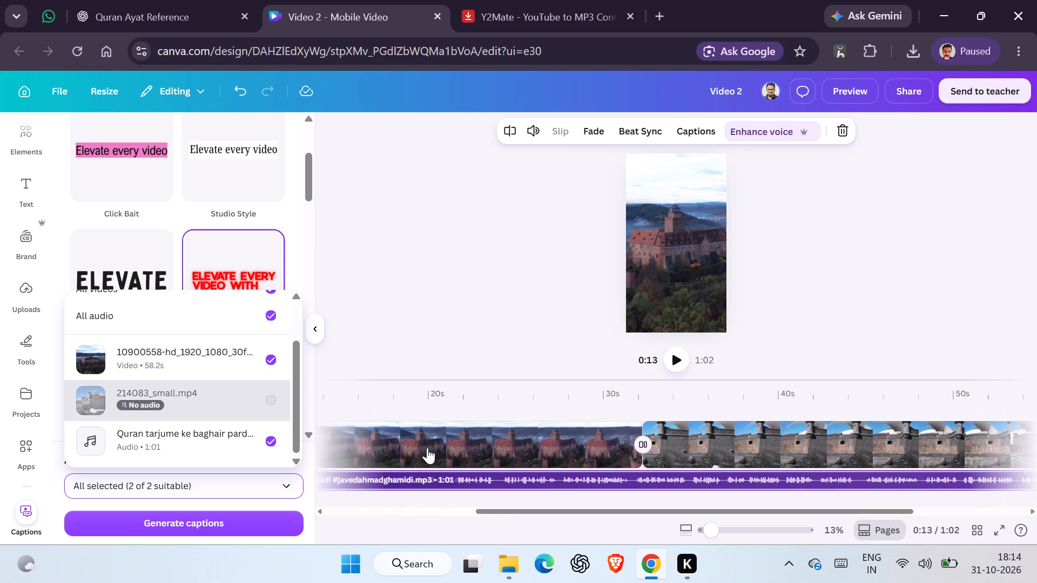
left_click(704, 440)
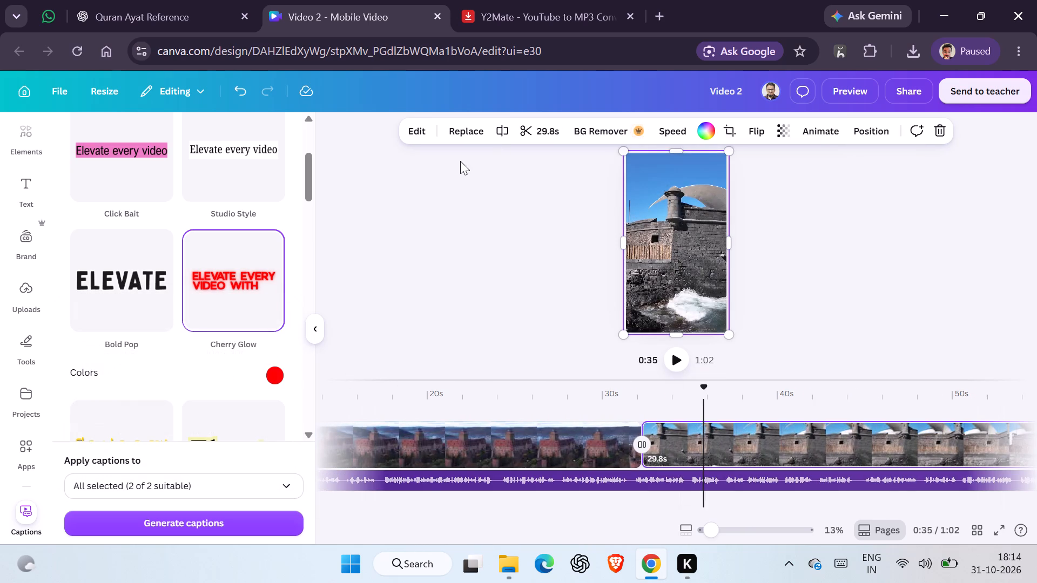
left_click(779, 431)
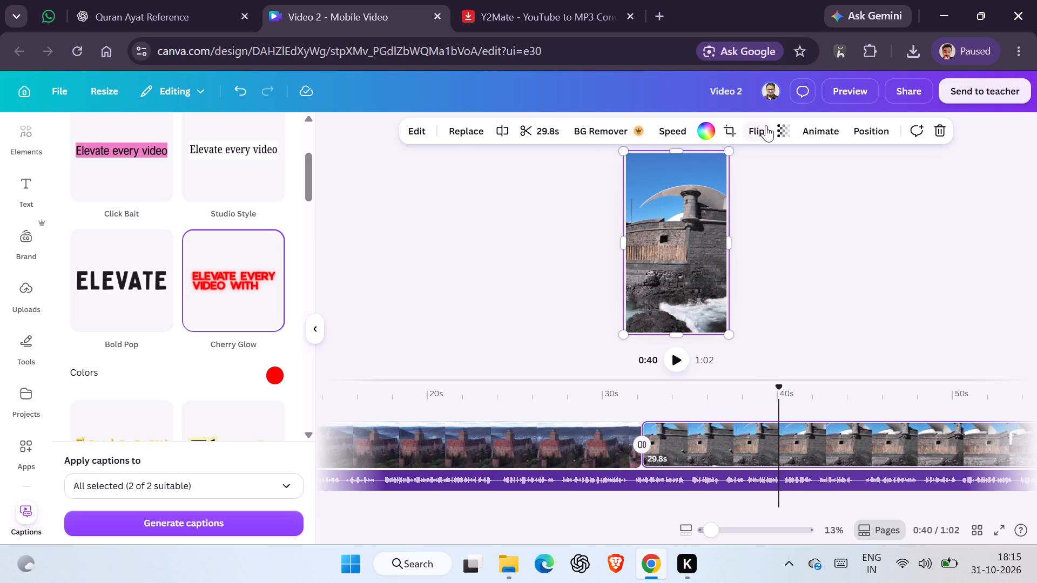
left_click(416, 131)
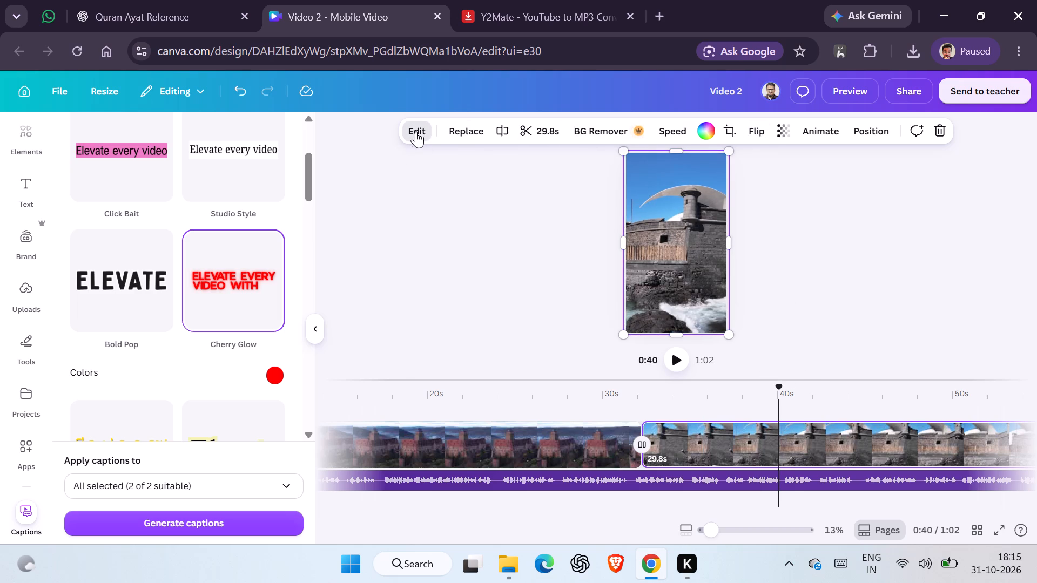
left_click(416, 131)
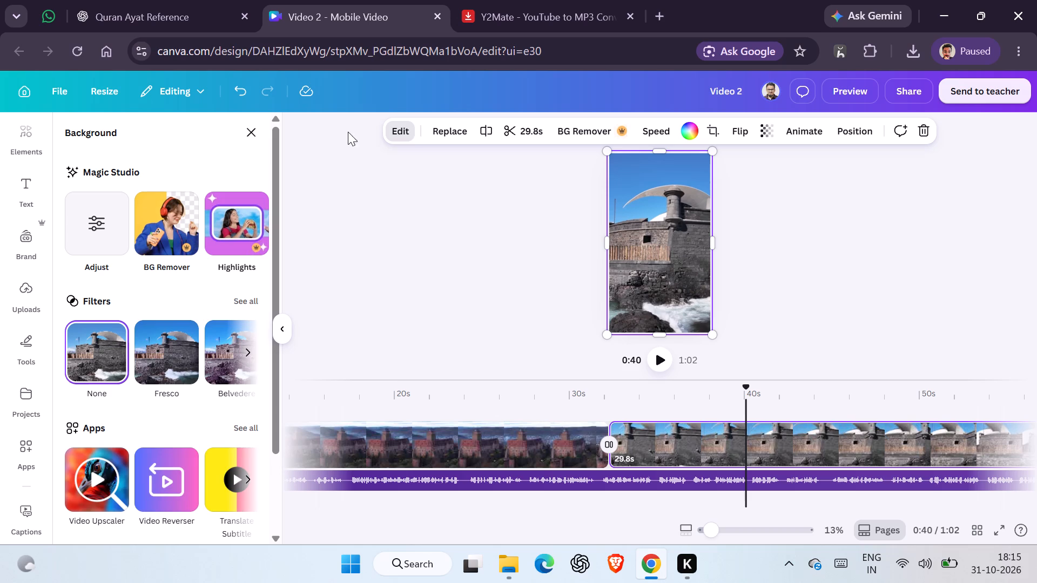
left_click(242, 139)
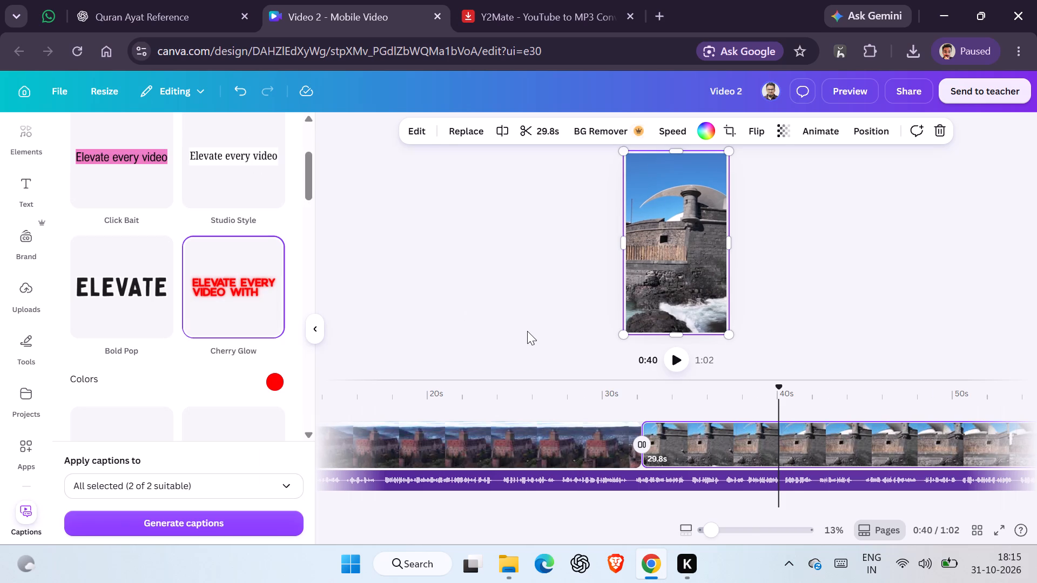
Move the playhead back to the start of the video.
scroll(528, 384, "right", 6)
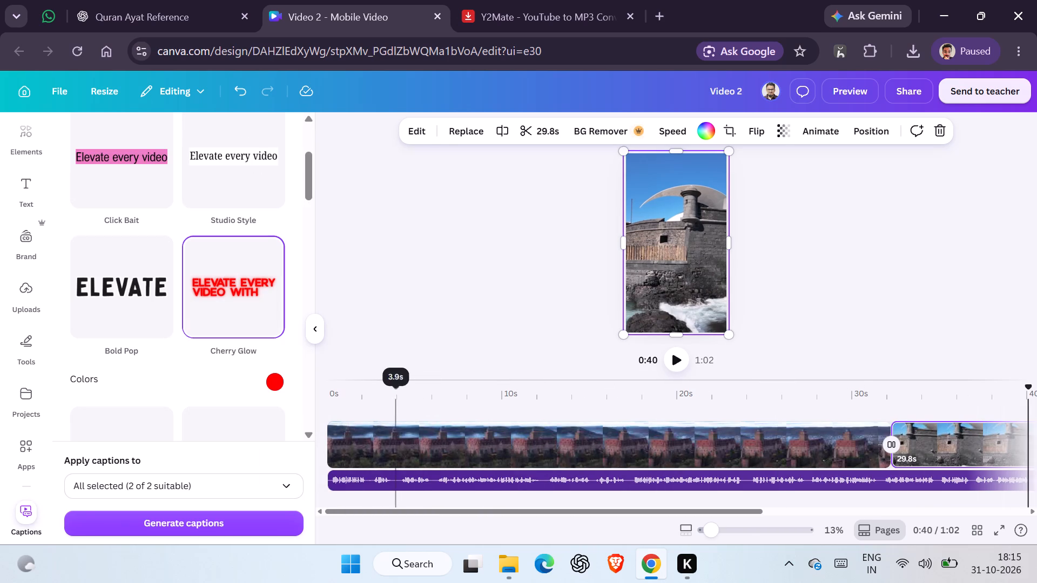
left_click(328, 402)
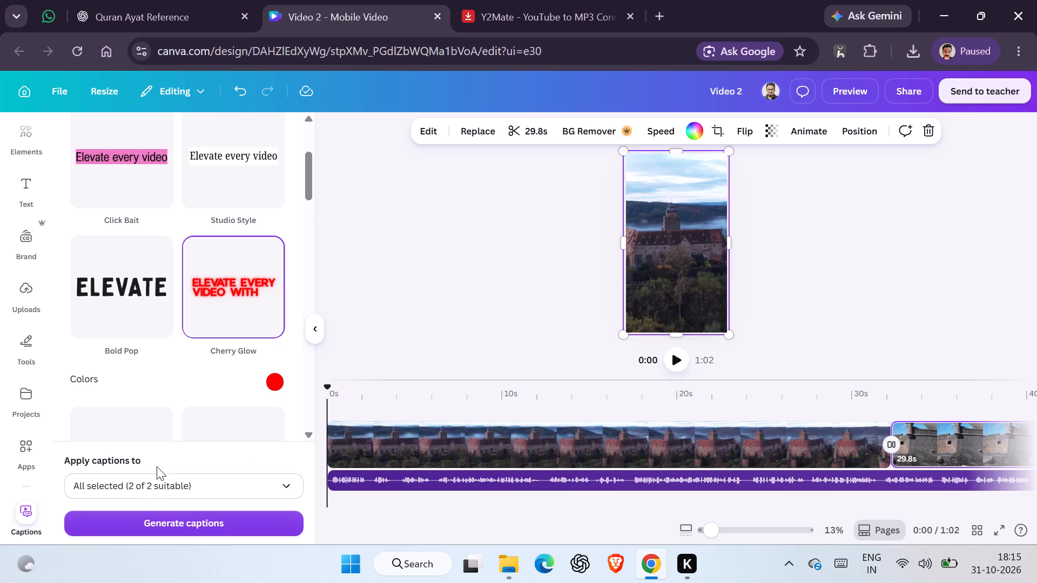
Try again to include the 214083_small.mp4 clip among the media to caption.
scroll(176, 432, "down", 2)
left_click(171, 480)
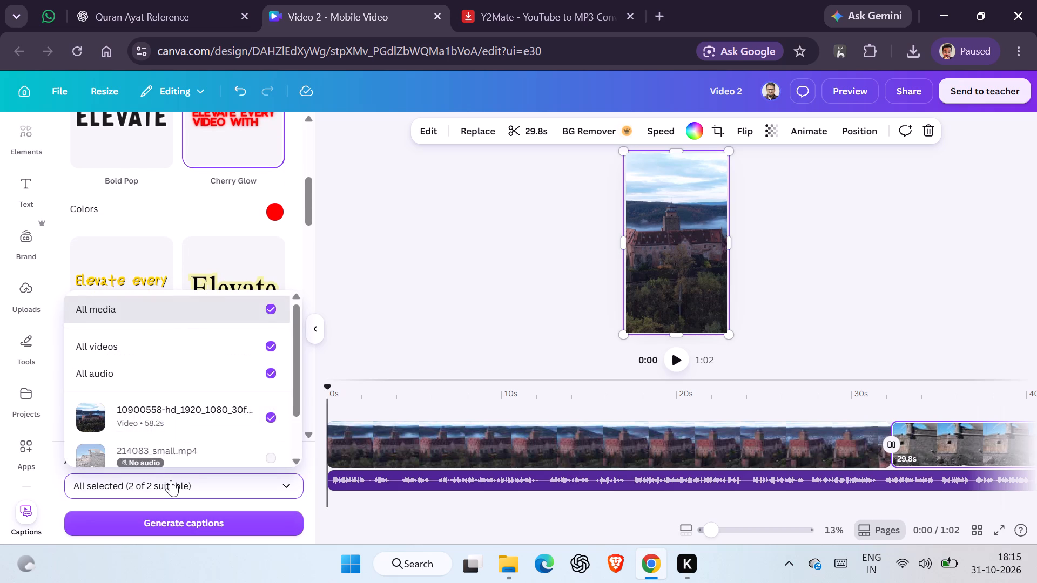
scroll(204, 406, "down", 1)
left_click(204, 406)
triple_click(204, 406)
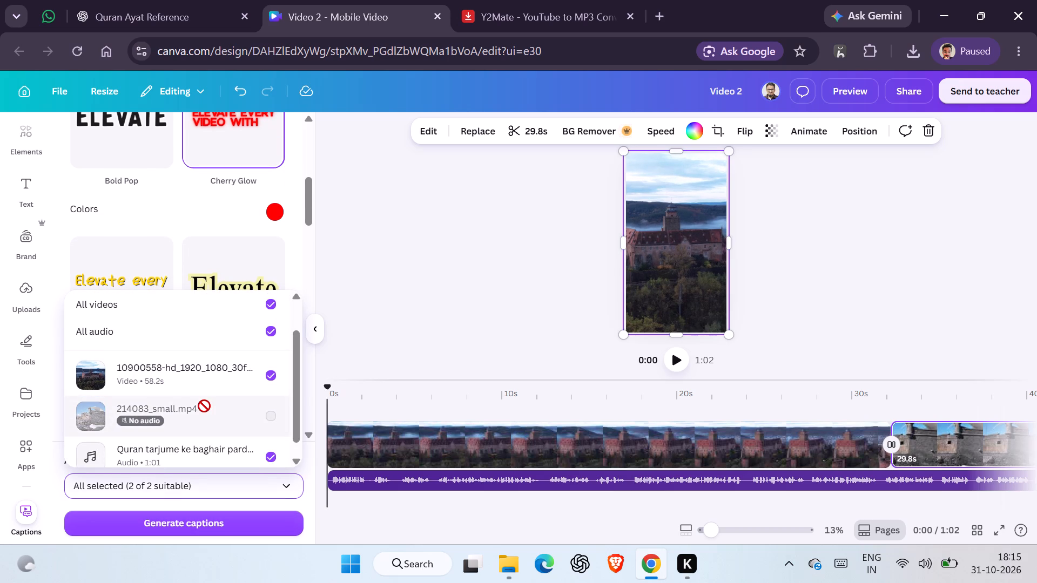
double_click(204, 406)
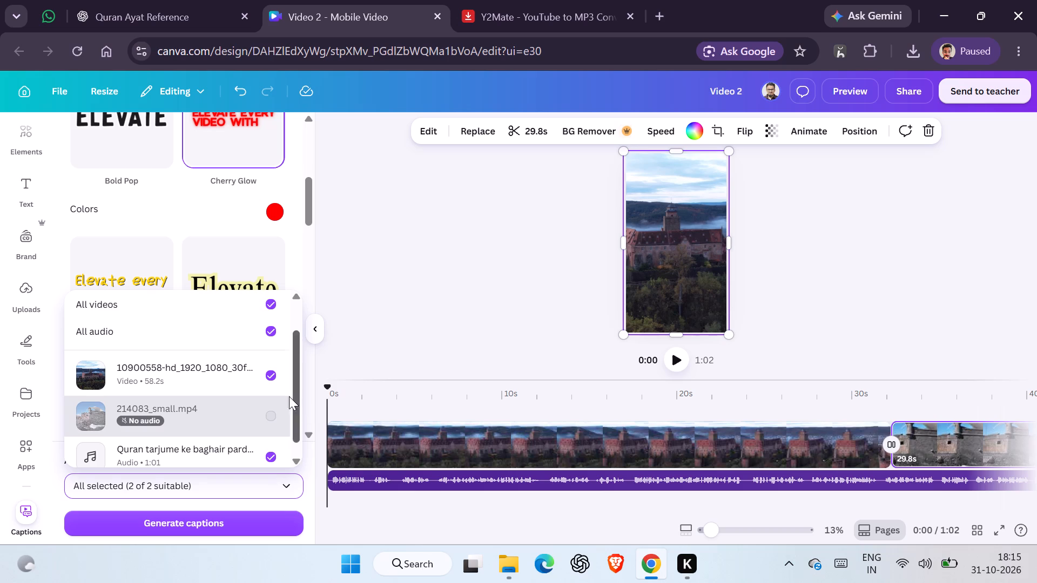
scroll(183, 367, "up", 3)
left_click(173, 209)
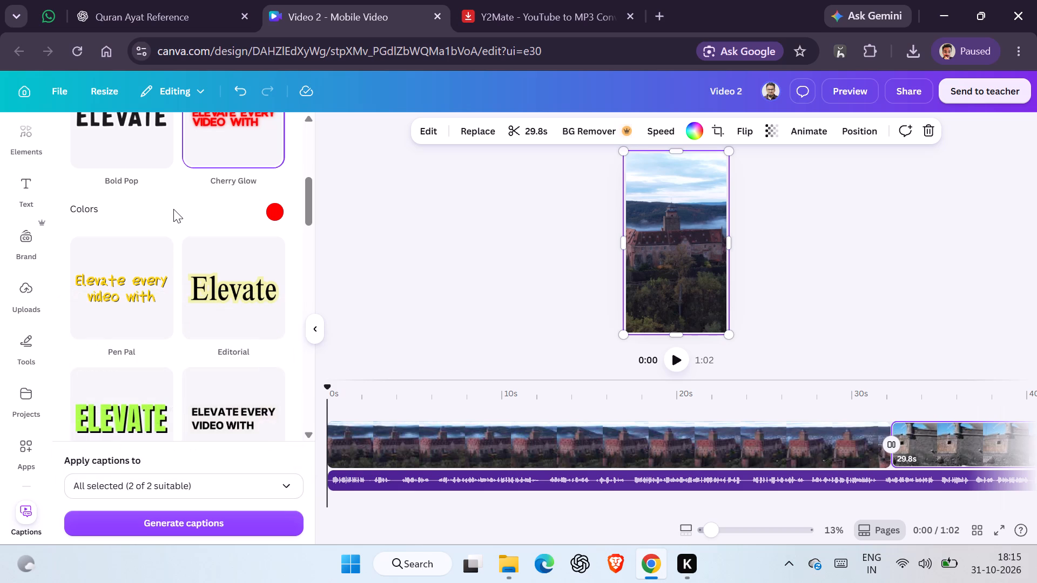
Generate Cherry Glow captions for all selected media.
left_click(220, 526)
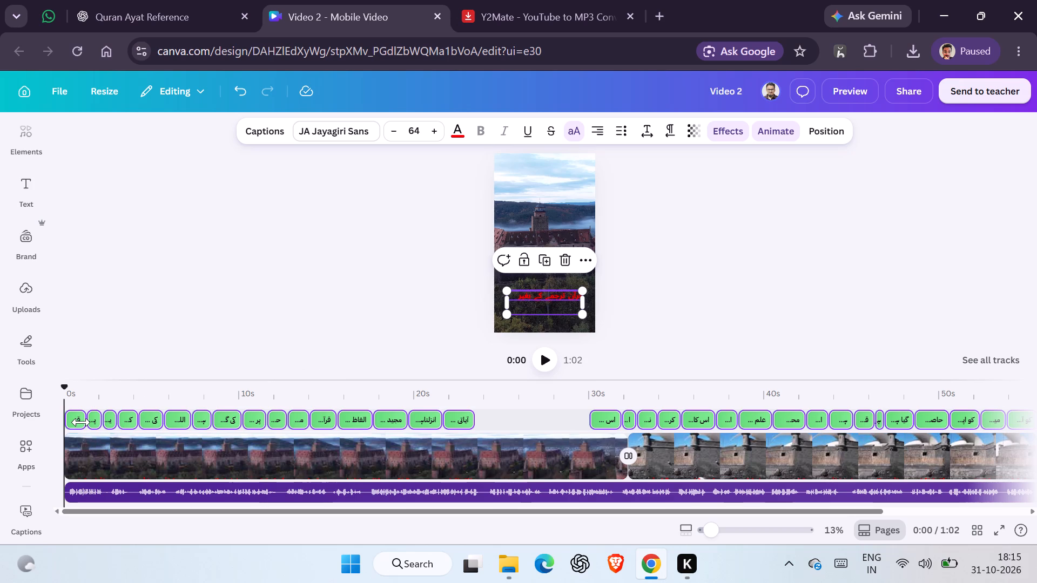
Play the captioned video from the start to check the captions, switching to full-screen playback.
key("space")
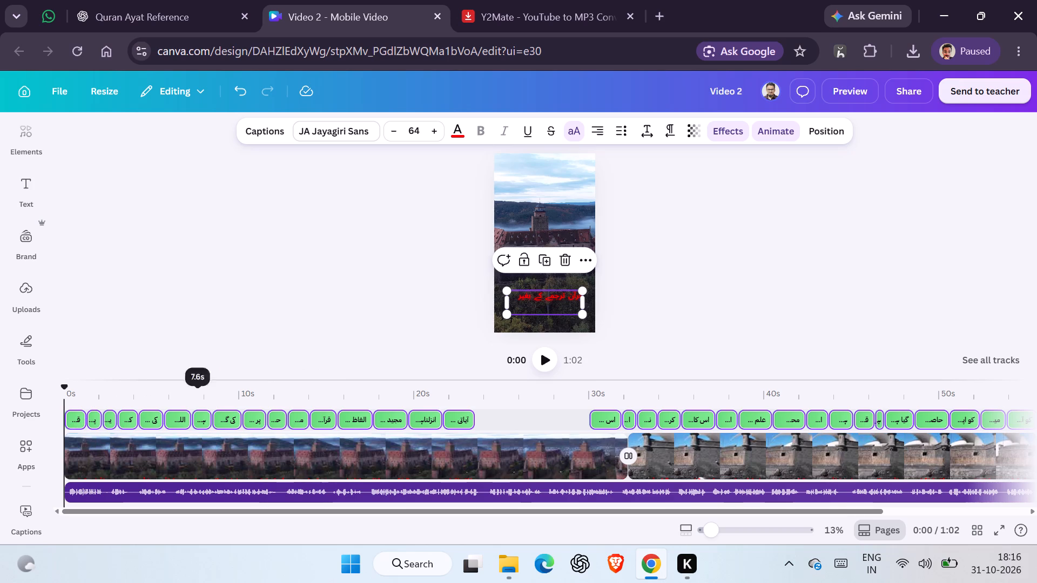
left_click(542, 368)
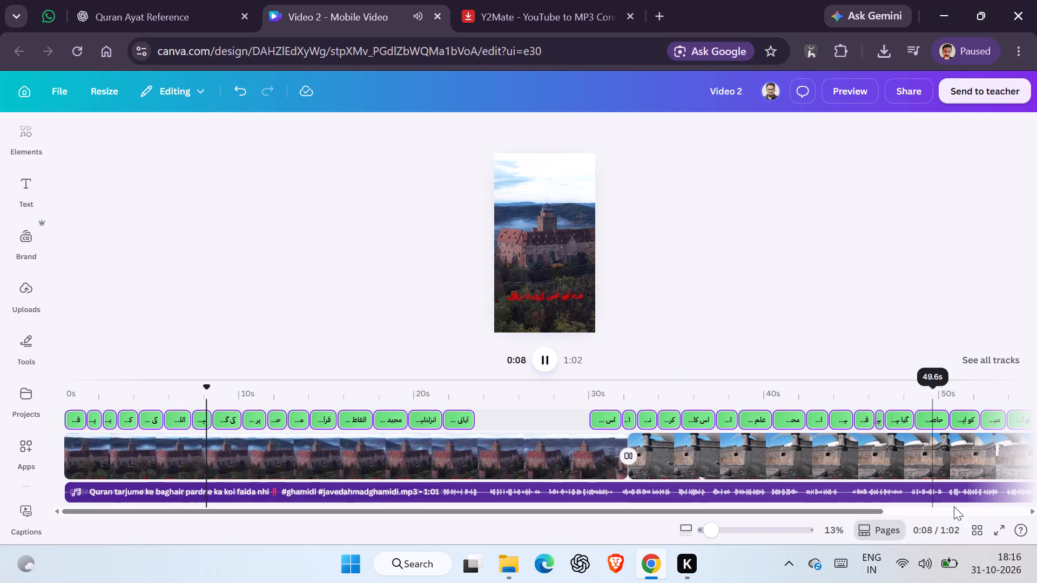
left_click(998, 526)
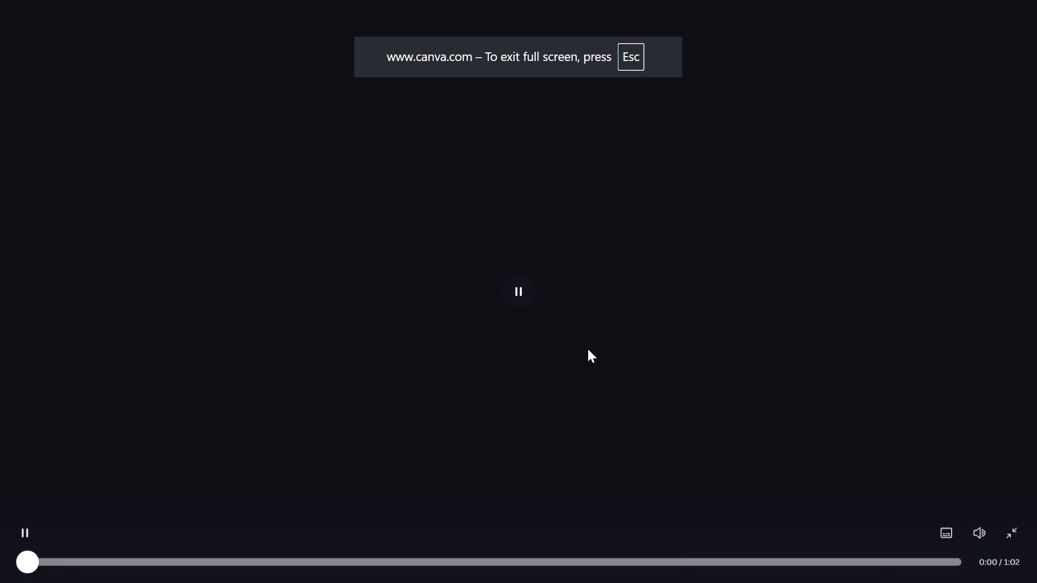
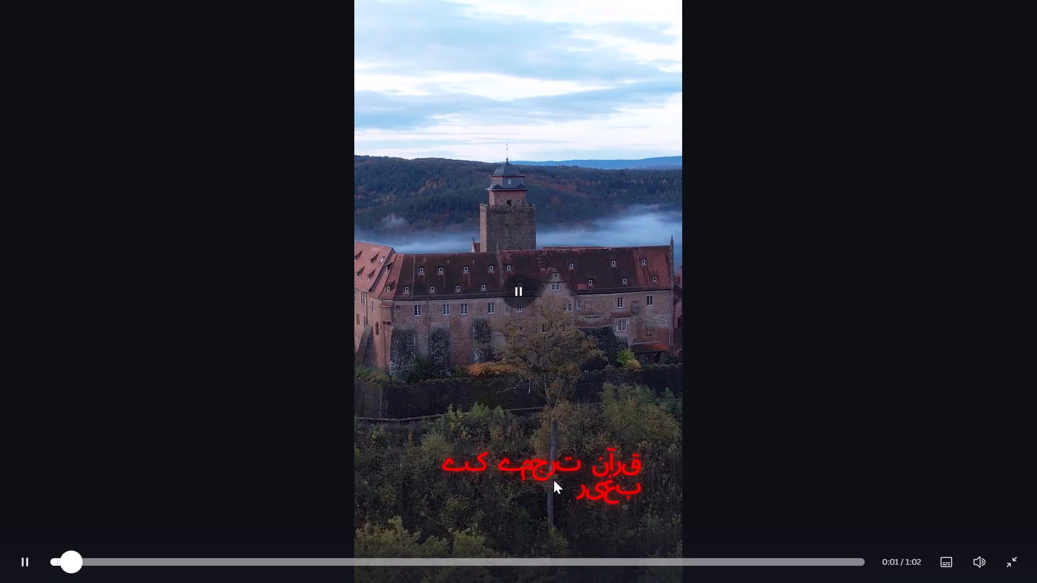
Check the captions at about 0:42 and again from the start of the video, and exit full-screen playback.
left_click(601, 560)
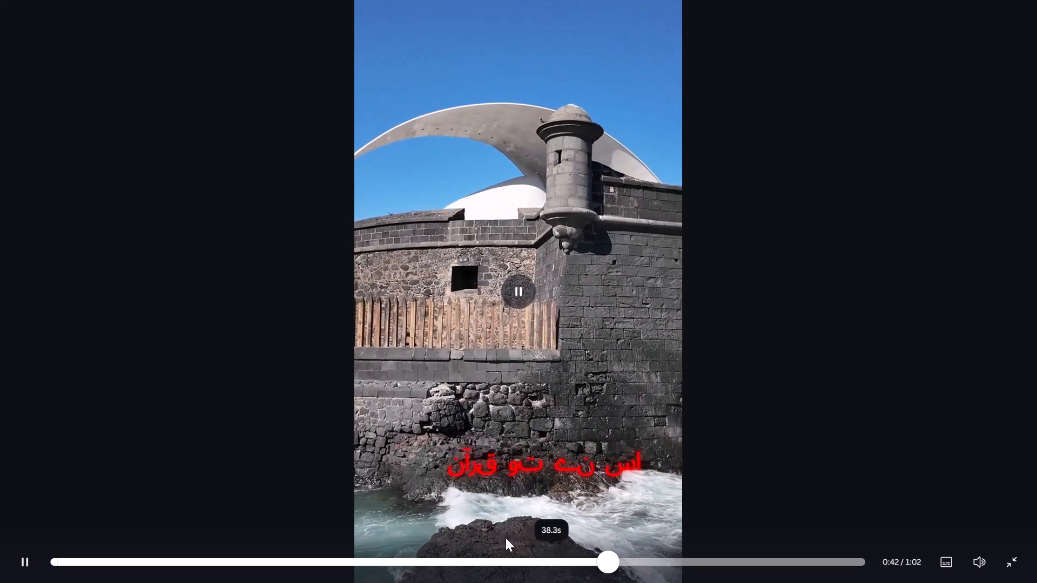
left_click(54, 553)
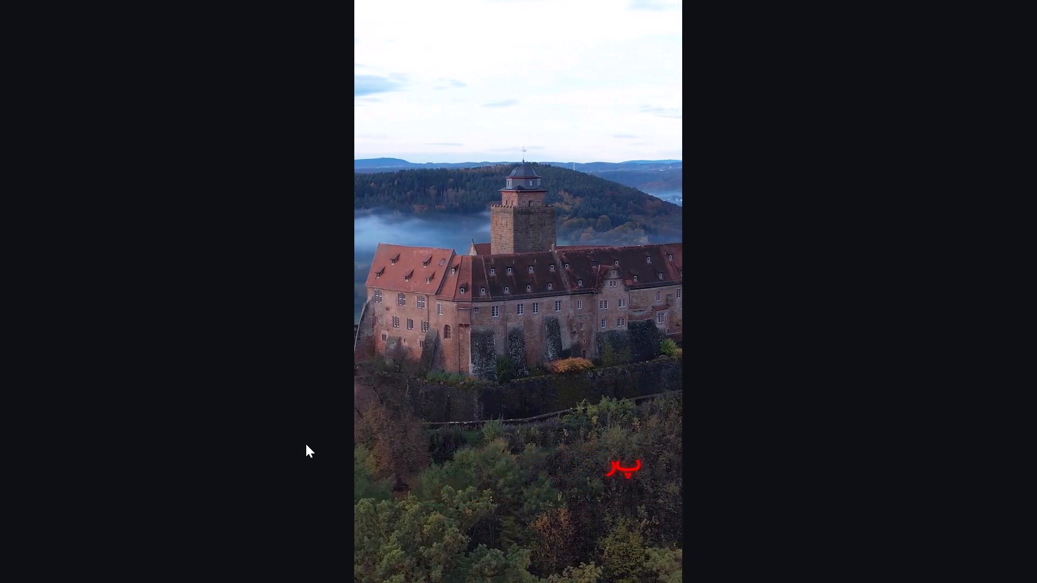
key("Escape")
Undo the generation of the Cherry Glow captions.
scroll(423, 366, "down", 1)
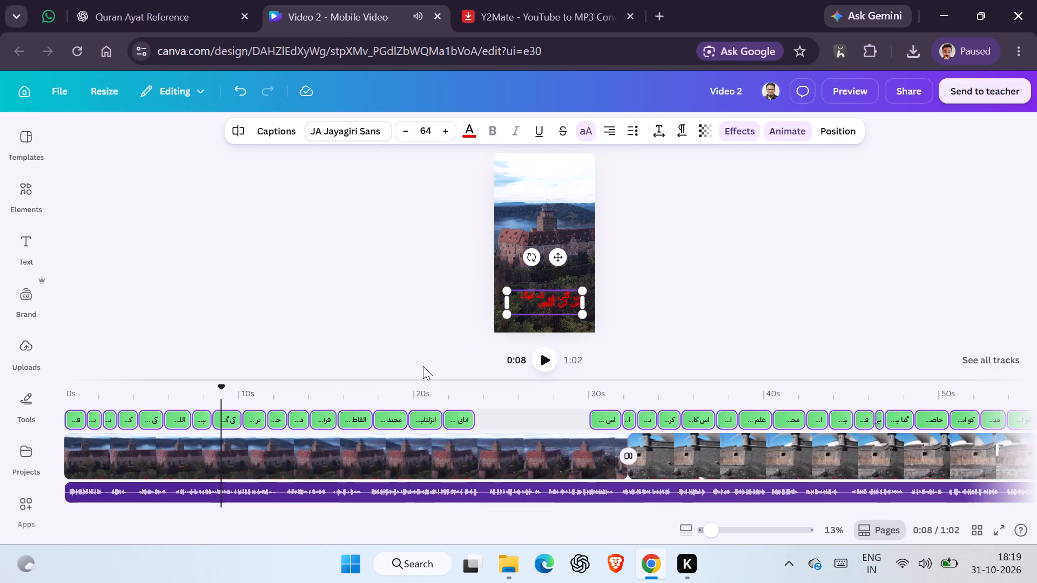
scroll(423, 366, "down", 1)
key("ctrl+z")
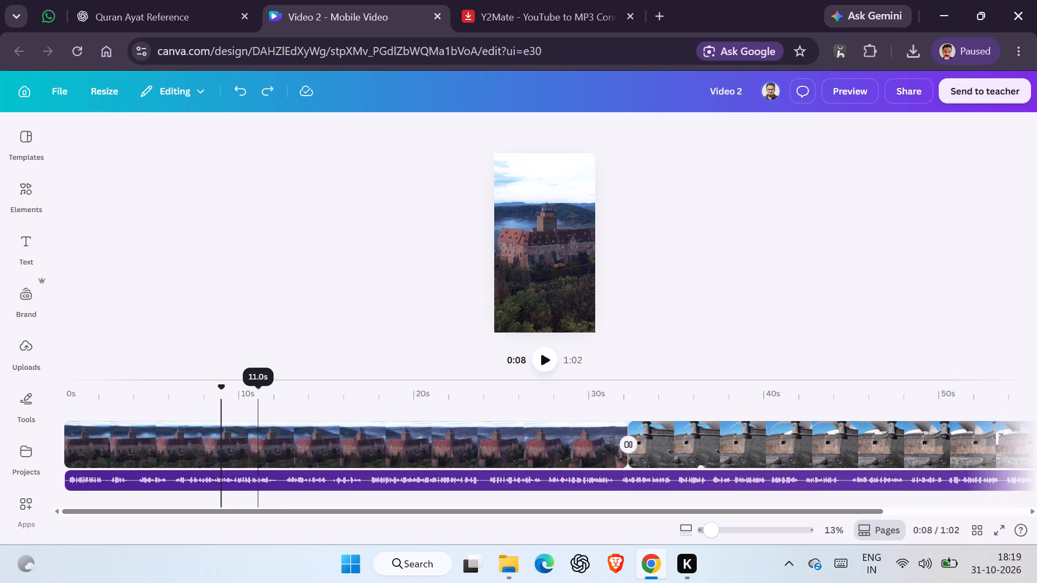
Move the playhead back to the very start of the video.
left_click(70, 406)
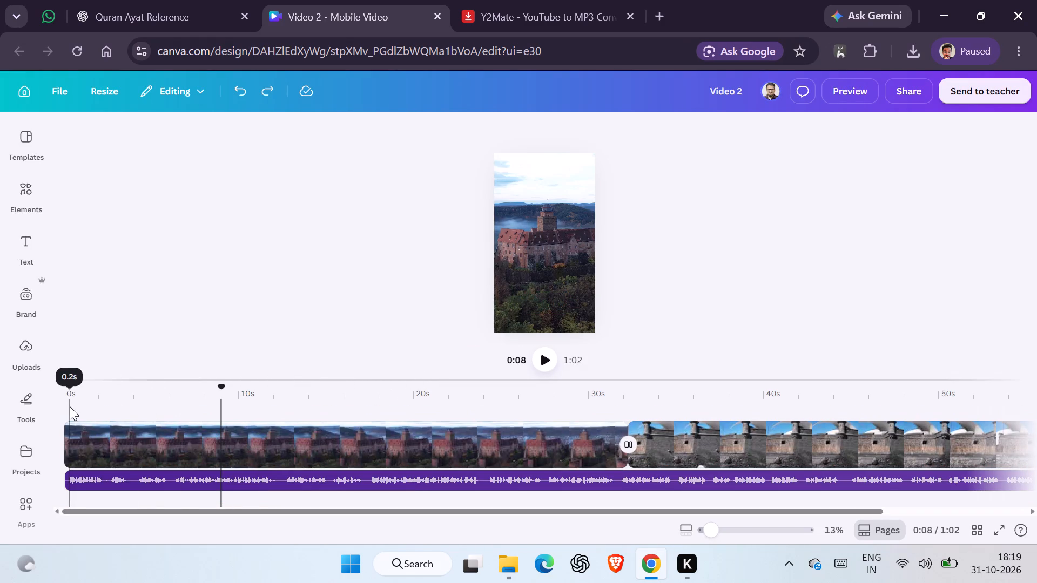
left_click_drag(70, 406, 57, 413)
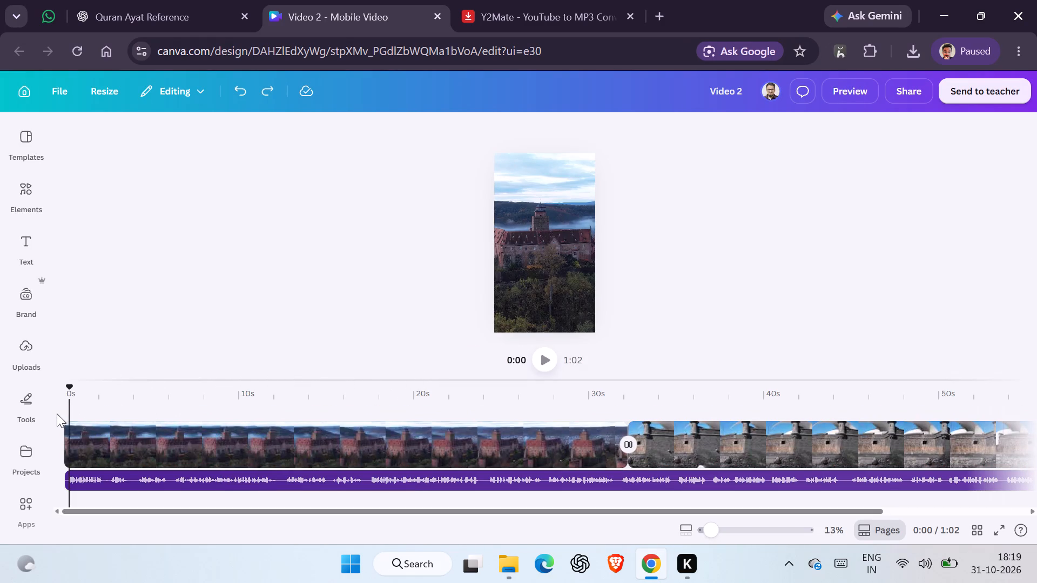
left_click_drag(68, 391, 52, 391)
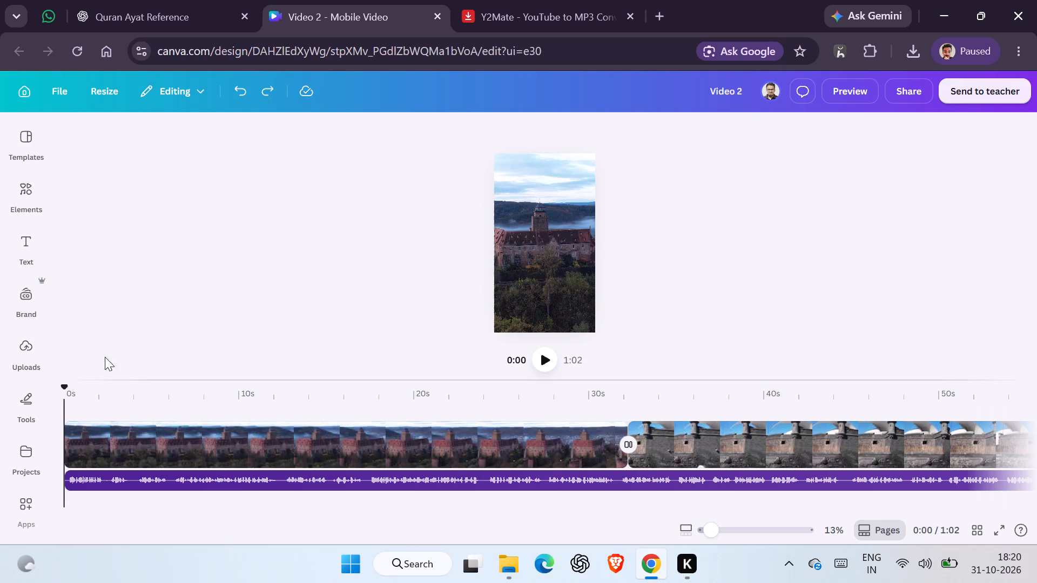
Open the Captions tool and look through the available caption styles.
scroll(21, 329, "down", 2)
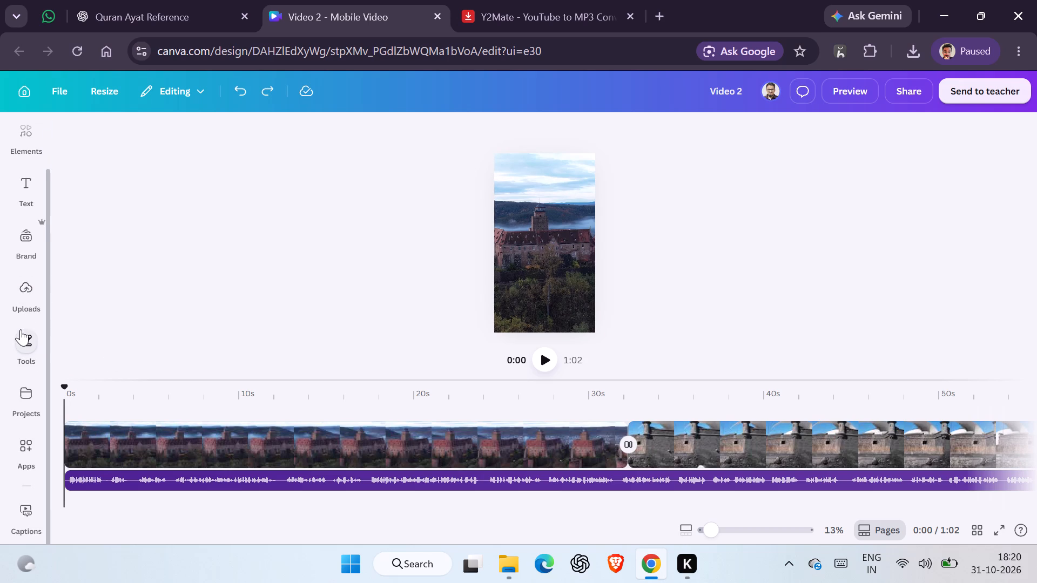
scroll(21, 329, "down", 1)
left_click(26, 512)
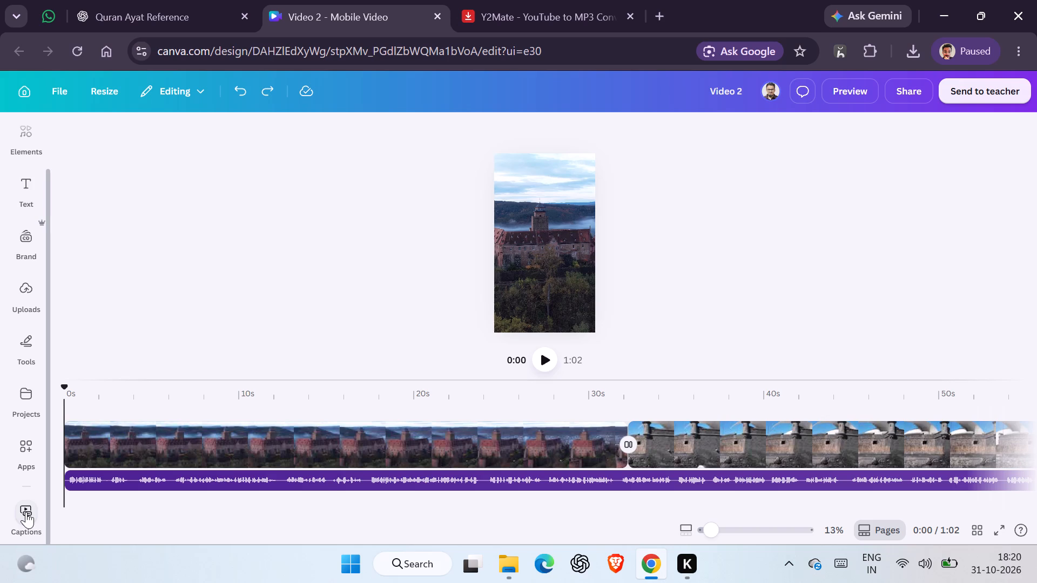
scroll(112, 448, "down", 1)
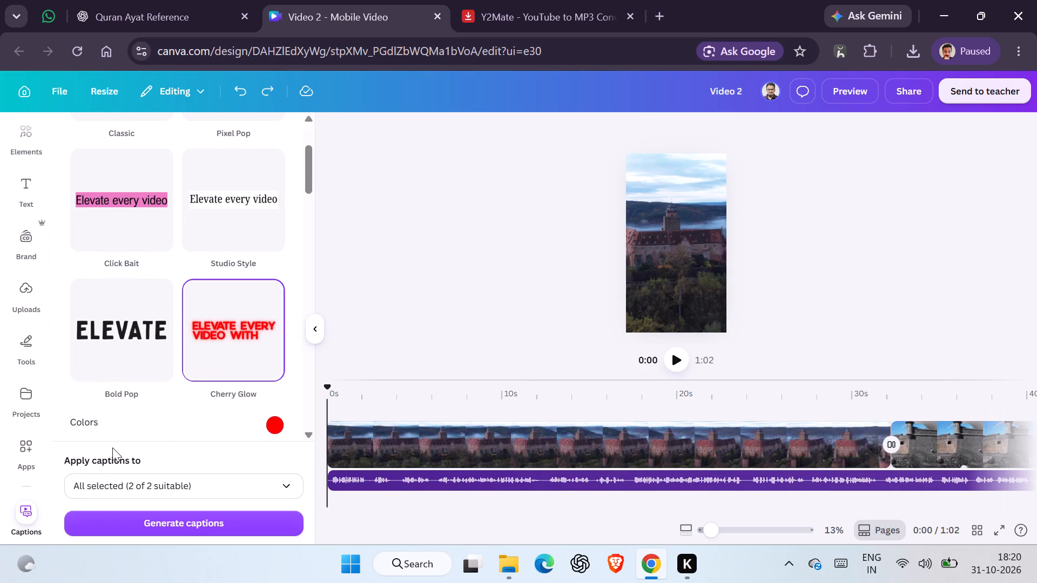
scroll(112, 448, "up", 5)
scroll(197, 287, "up", 6)
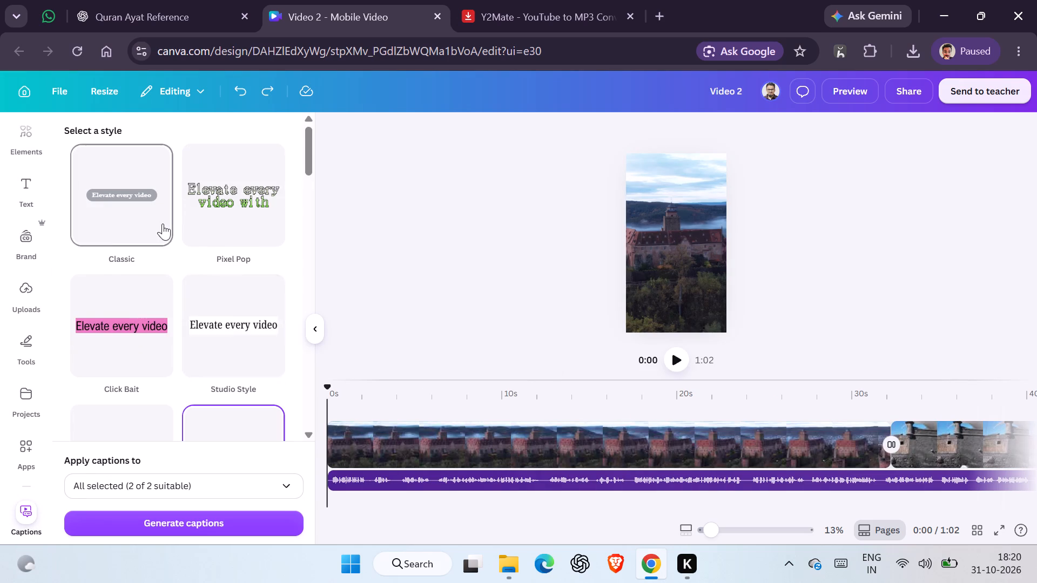
scroll(163, 223, "down", 7)
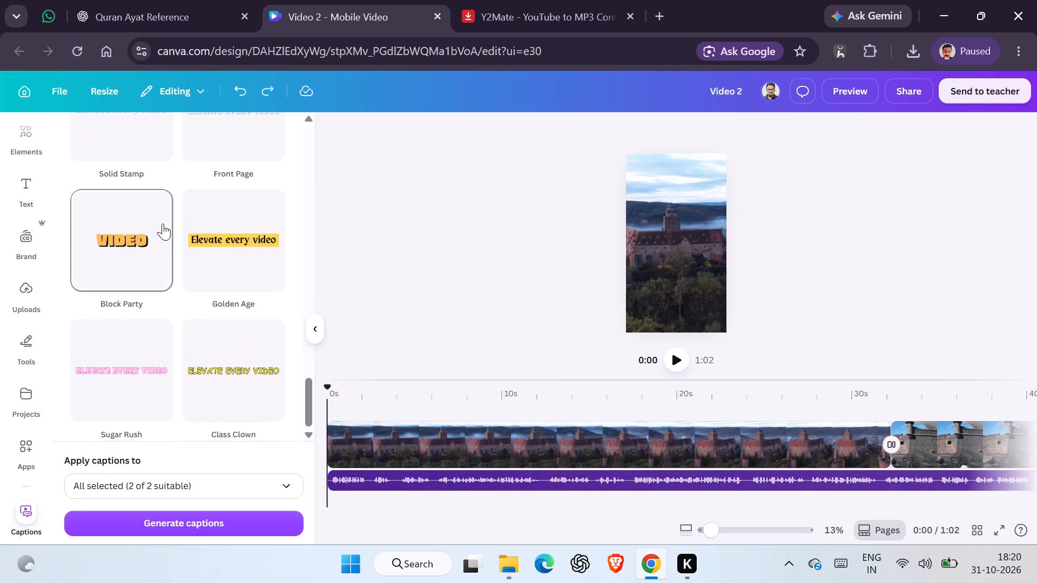
Review which media are selected for captioning and look over the caption styles again.
left_click(194, 477)
scroll(194, 477, "down", 1)
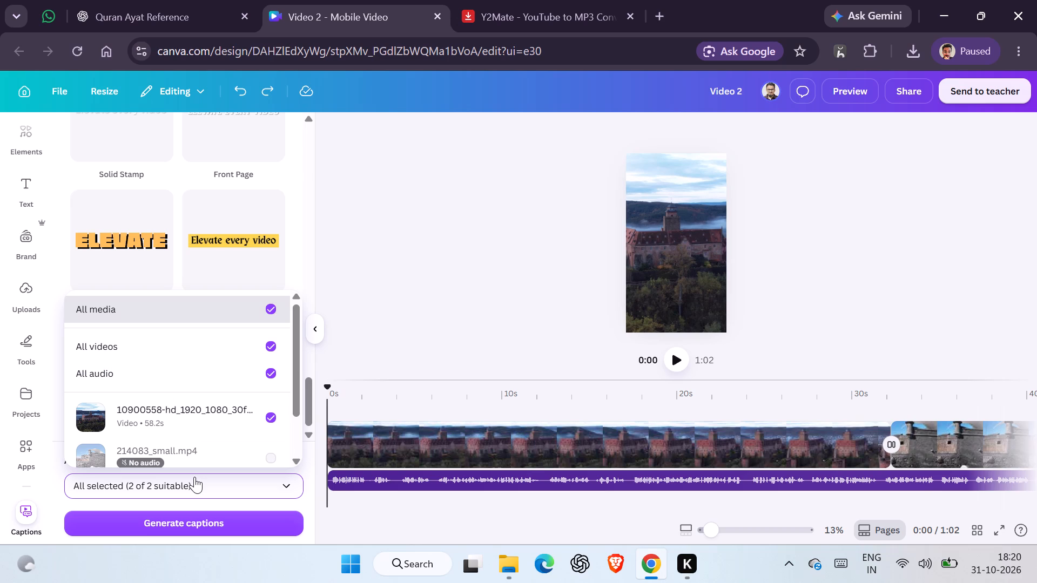
scroll(194, 477, "down", 1)
scroll(193, 354, "down", 1)
scroll(193, 354, "up", 3)
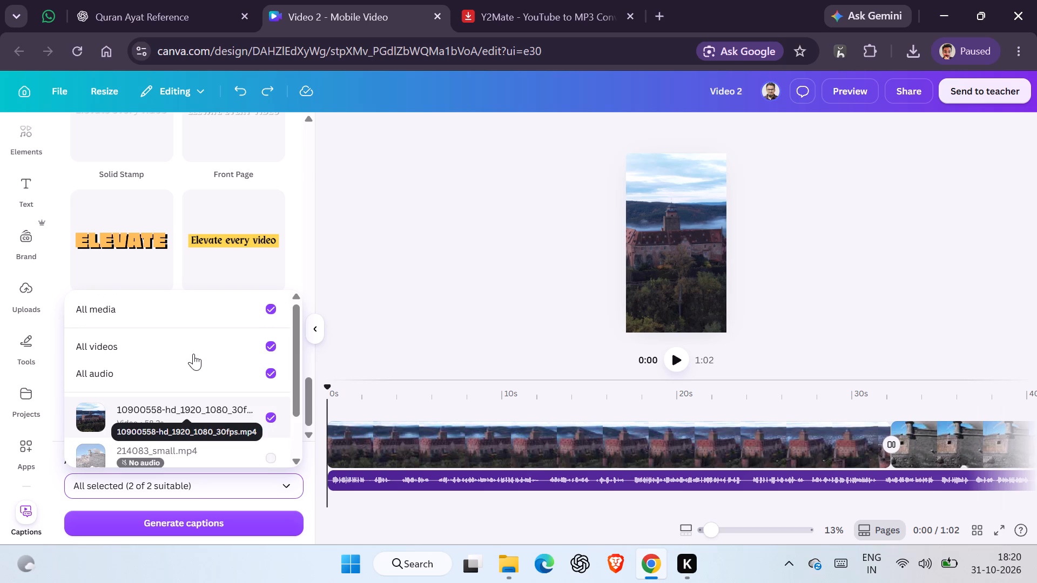
left_click(300, 229)
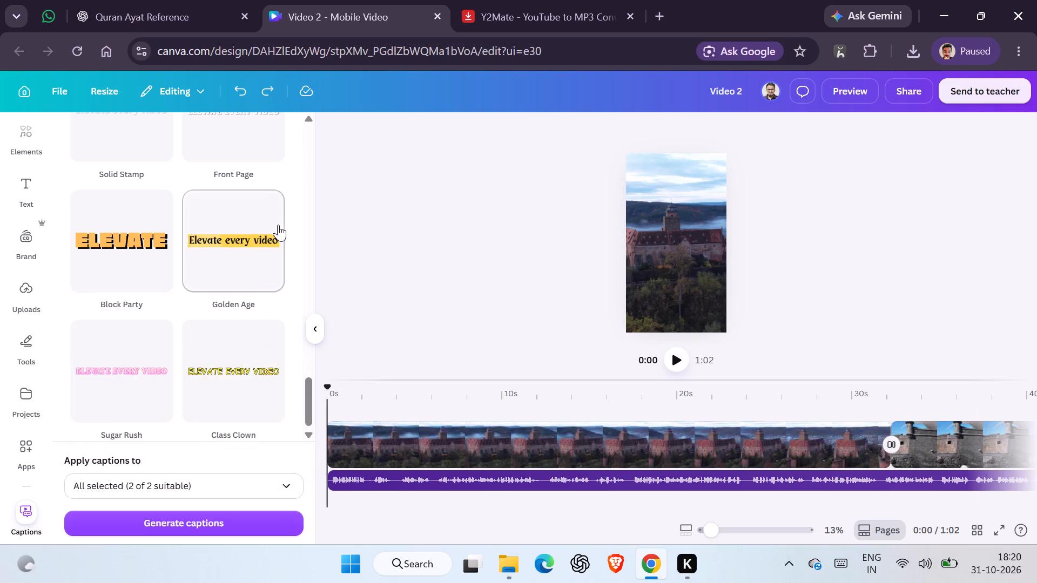
scroll(278, 225, "up", 15)
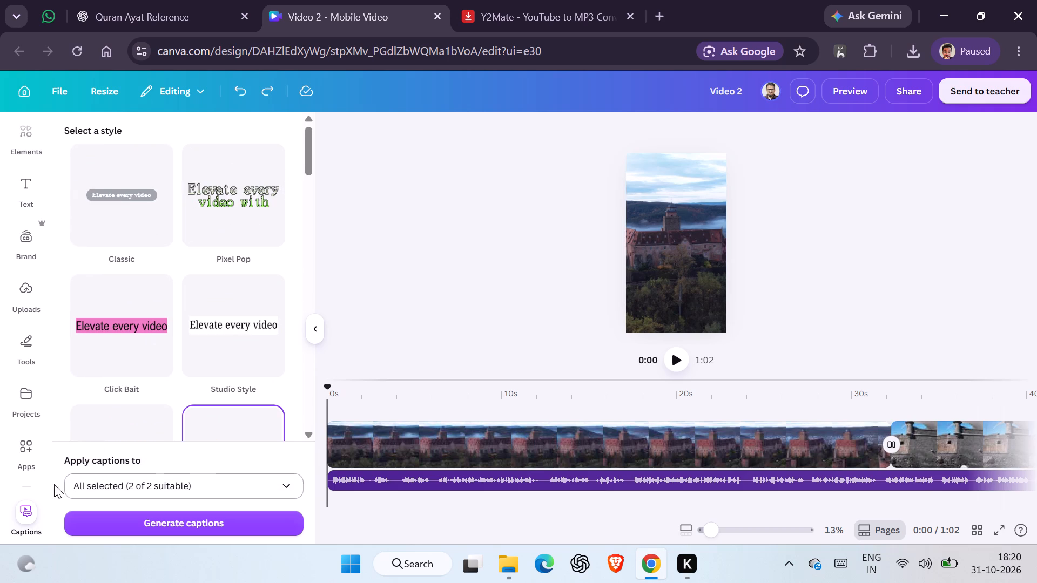
Browse the Canva apps collection, including the video apps and built-in tools.
left_click(32, 457)
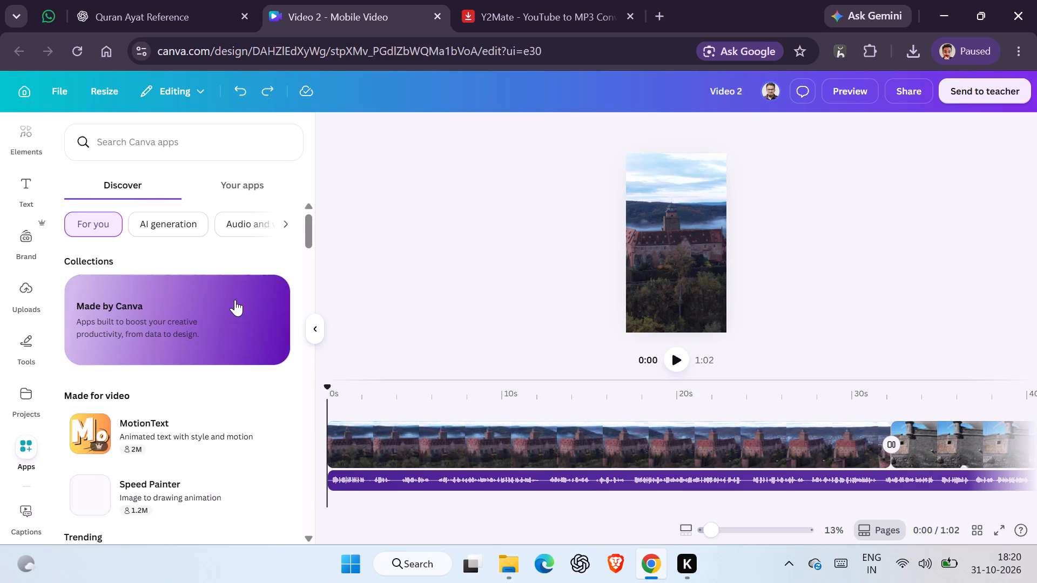
scroll(235, 300, "down", 3)
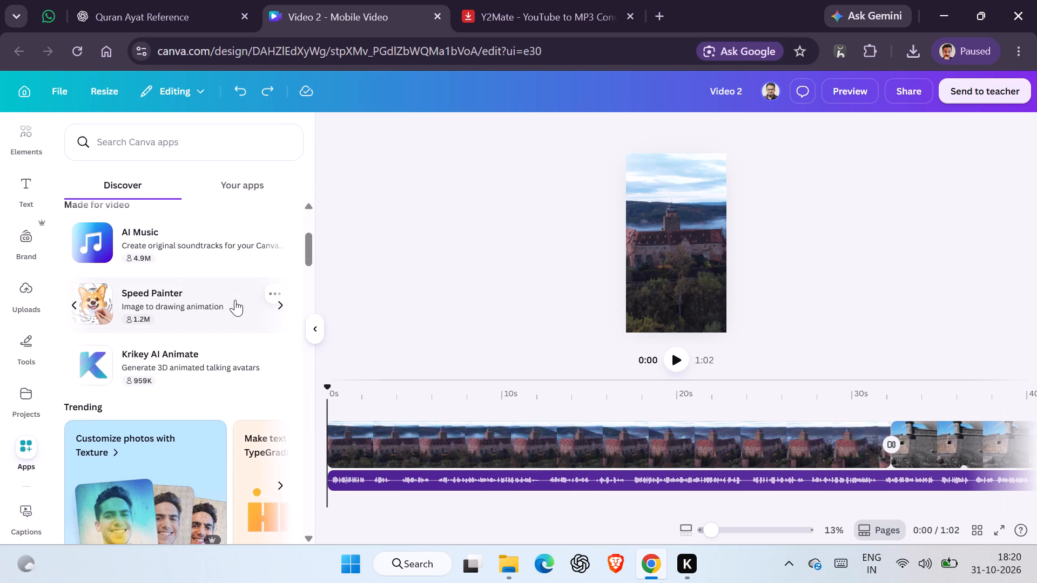
scroll(235, 300, "down", 3)
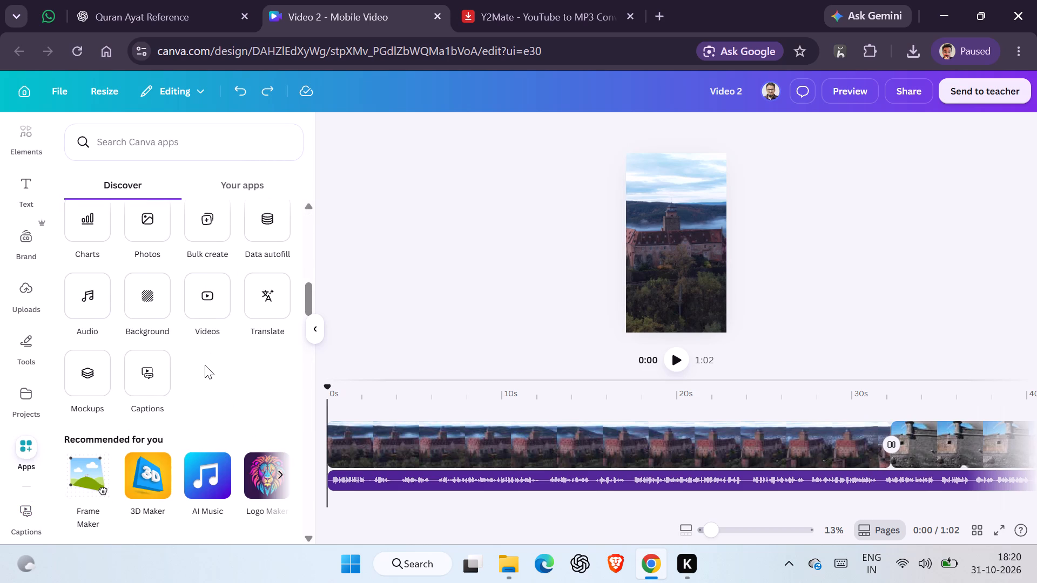
scroll(205, 365, "up", 1)
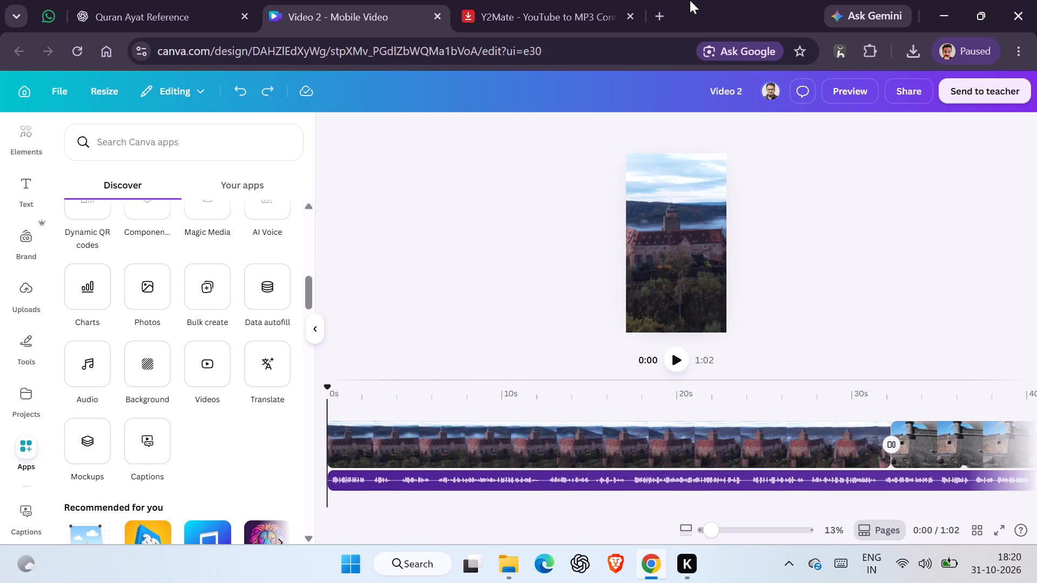
Search the web for "kalakar for caption" in a new browser tab and open the Kalakar website.
left_click(665, 17)
type("kala")
type("kar do")
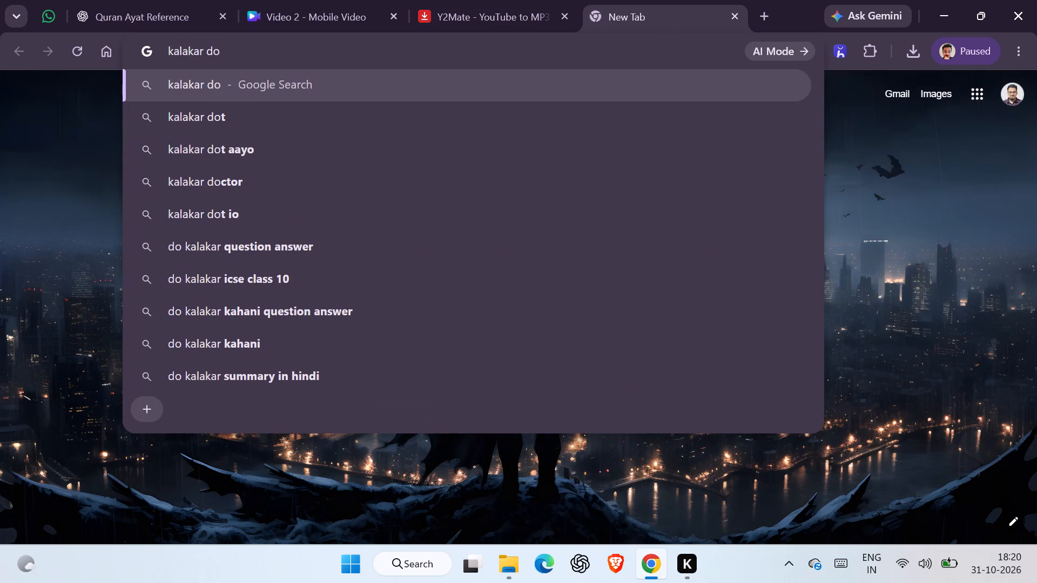
key("BackSpace")
key("BackSpace")
type("for caption")
key("Return")
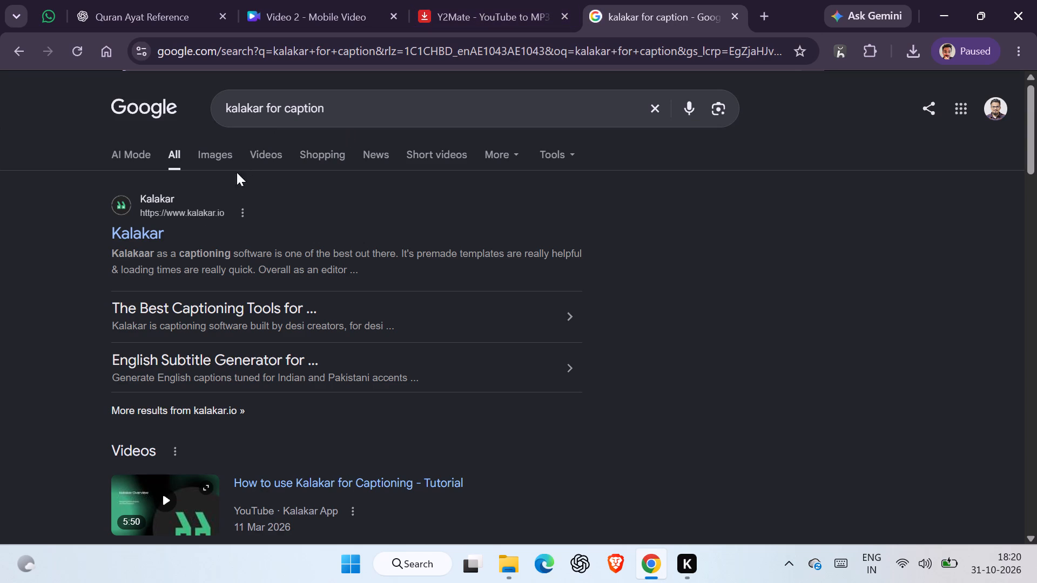
left_click(145, 224)
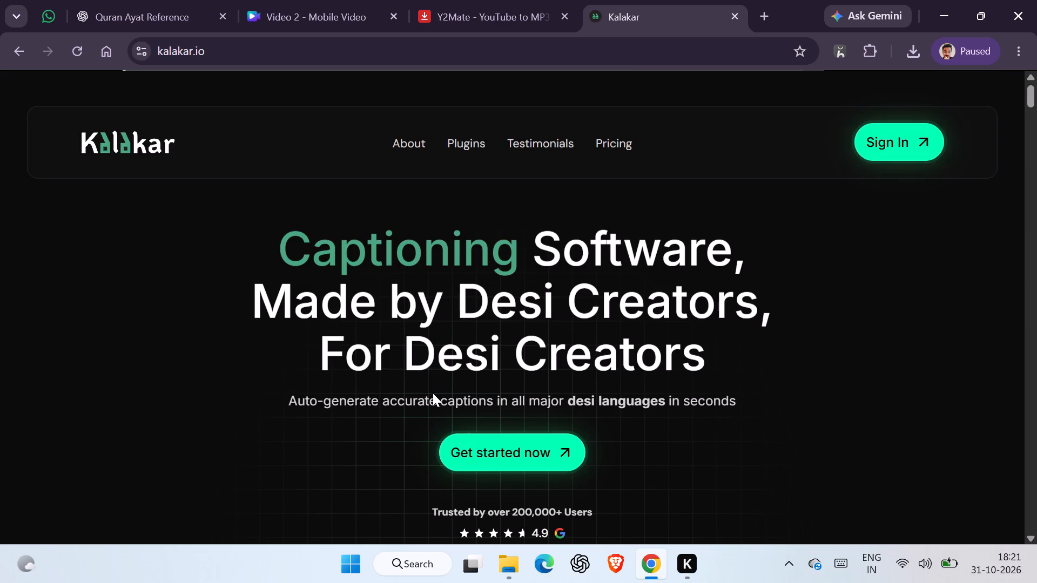
Look over the Kalakar home page, open its sign-in page, and close the home page's tab.
scroll(433, 393, "down", 3)
scroll(433, 393, "up", 6)
scroll(433, 393, "down", 1)
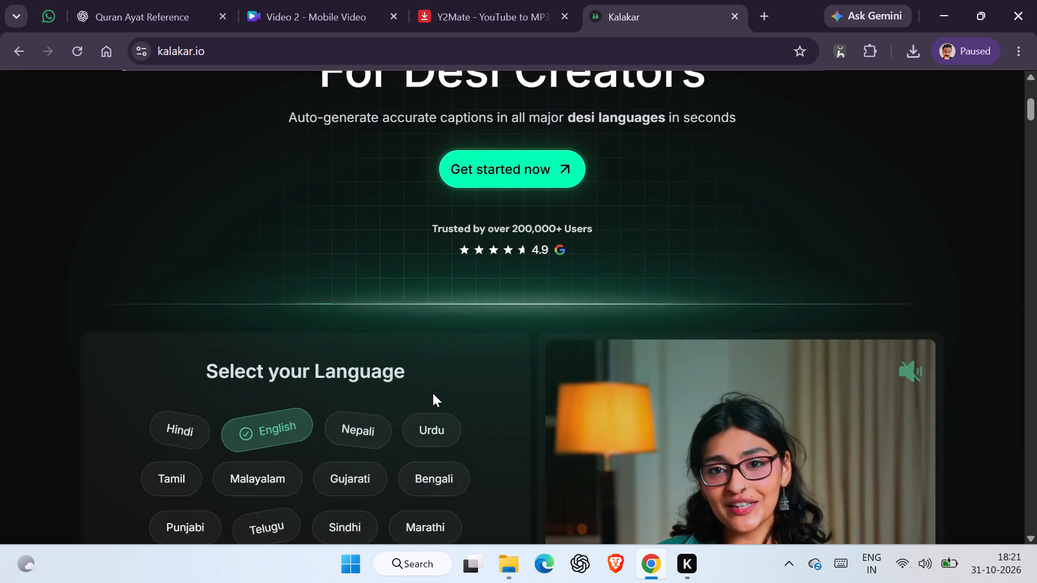
scroll(433, 393, "down", 2)
scroll(433, 393, "up", 5)
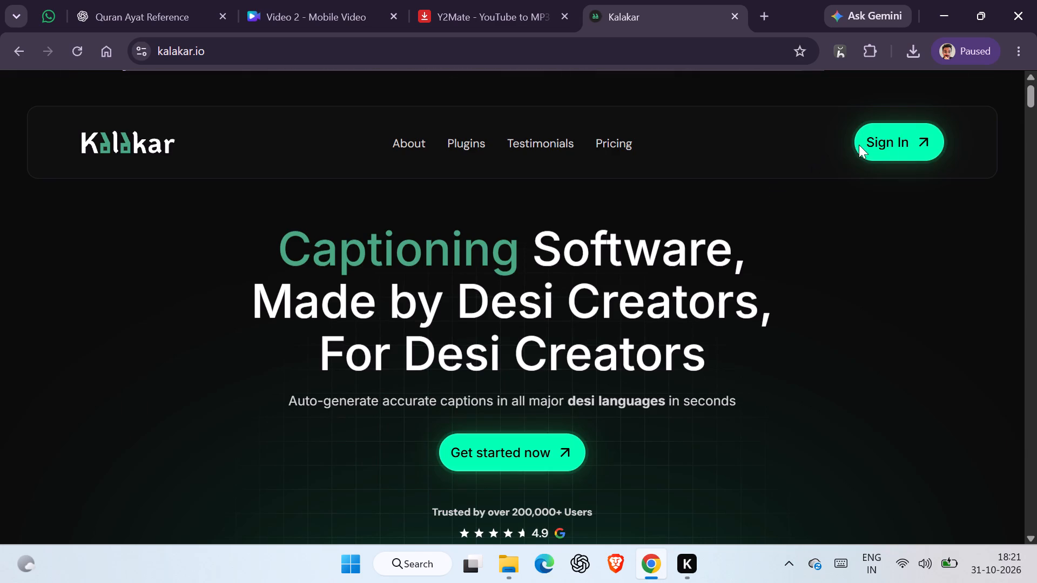
left_click(891, 145)
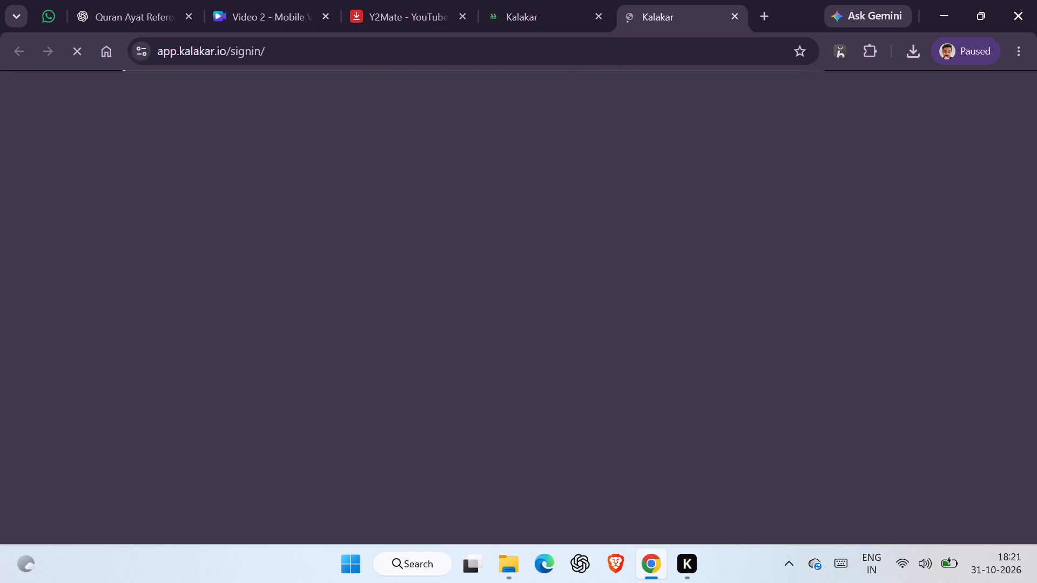
left_click(595, 12)
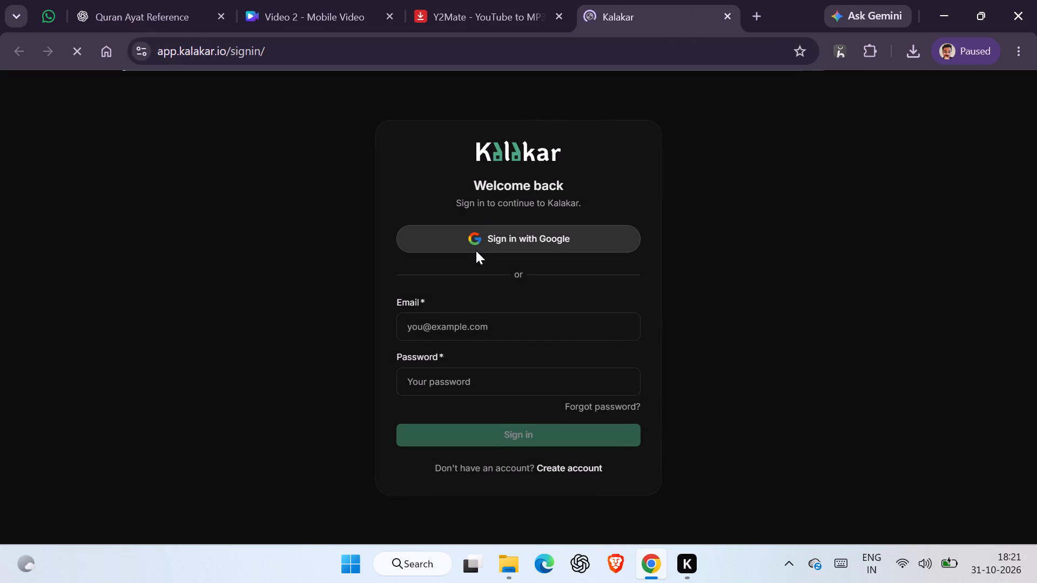
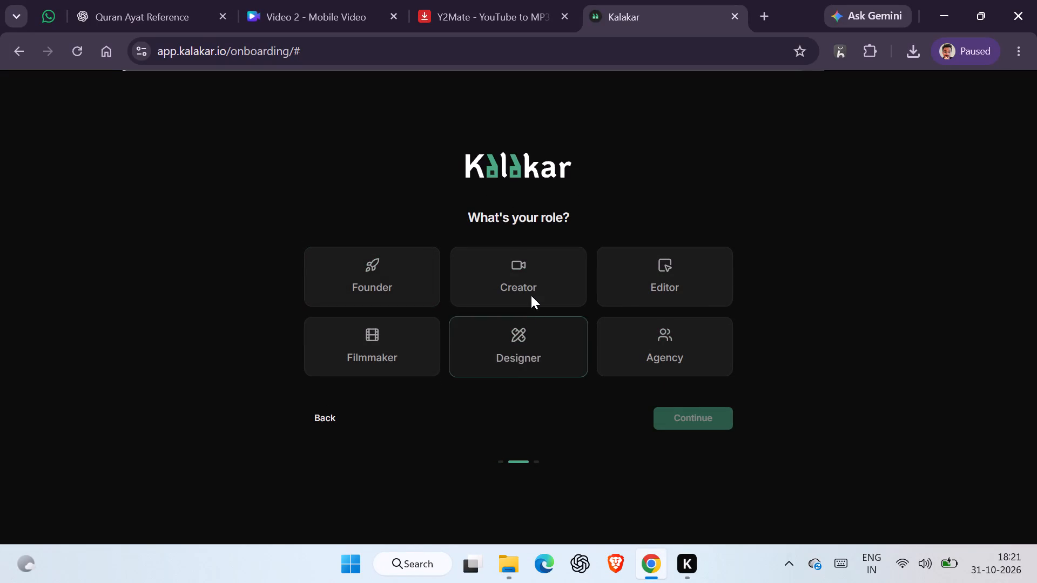
Complete the Kalakar onboarding with Creator as the role and Instagram as the way the service was discovered.
left_click(531, 290)
left_click(692, 407)
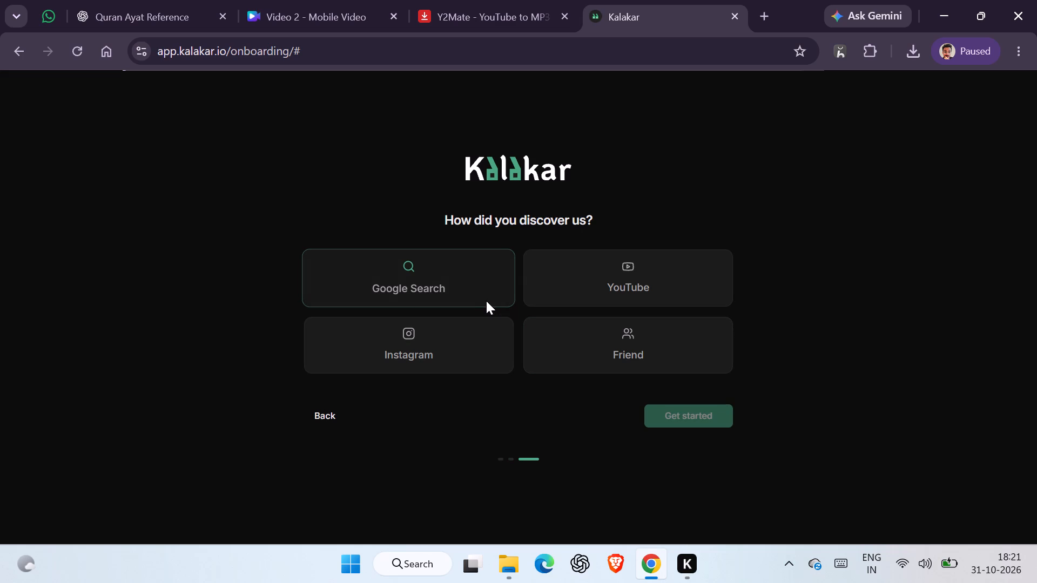
left_click(453, 347)
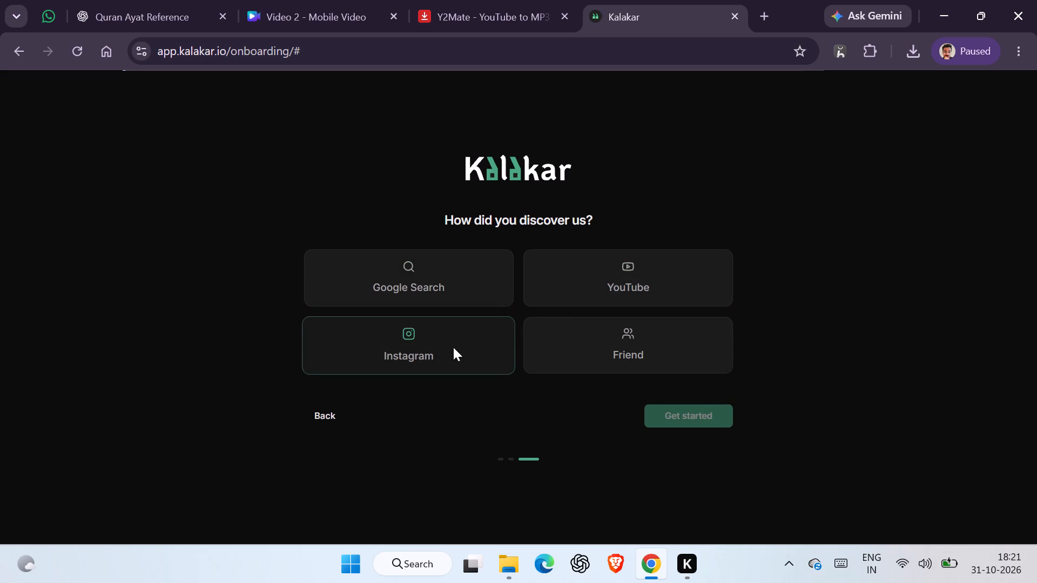
left_click(705, 408)
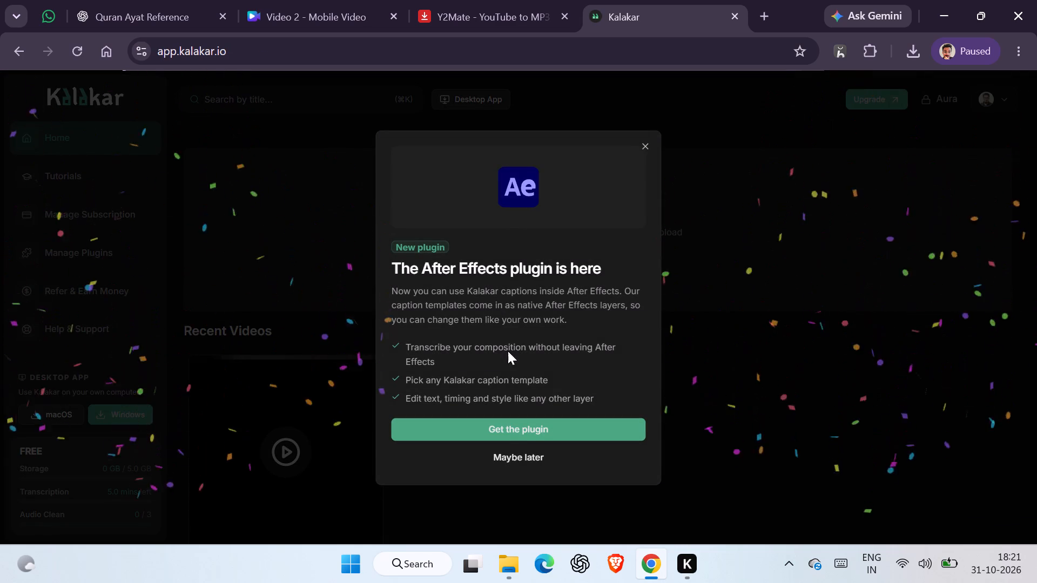
Accept the After Effects plugin offer to open the Kalakar plugins page.
left_click(510, 431)
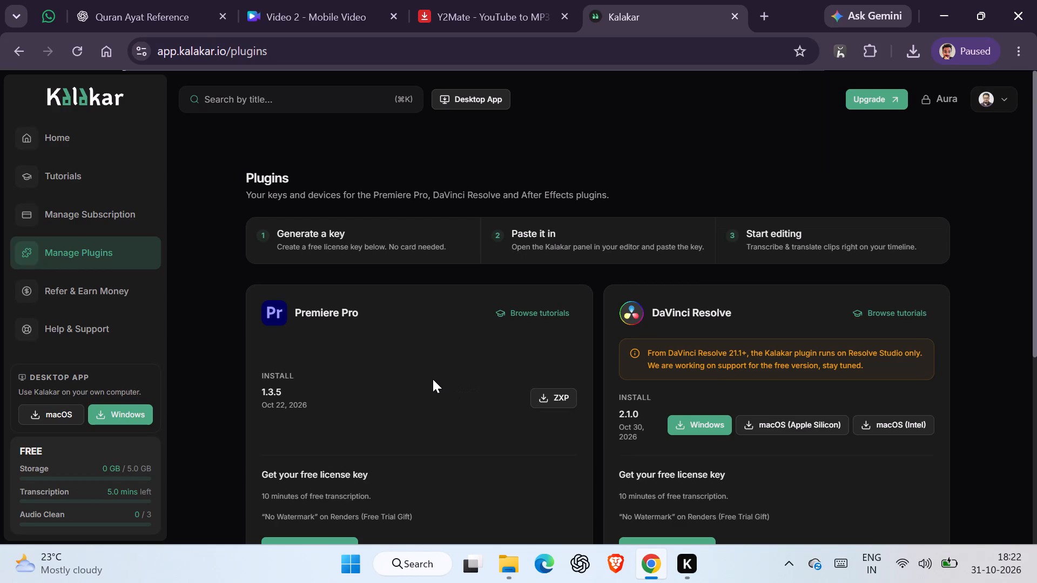
Look over Kalakar's plugins page, its home dashboard with the video upload area and recent videos, and the account options.
scroll(433, 379, "down", 1)
scroll(433, 379, "up", 1)
left_click(69, 131)
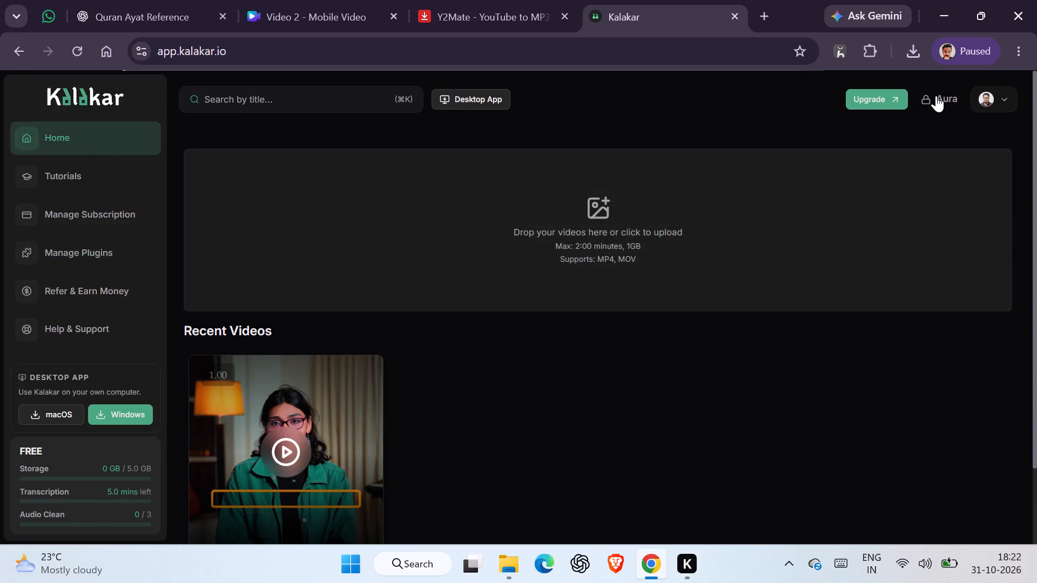
left_click(990, 102)
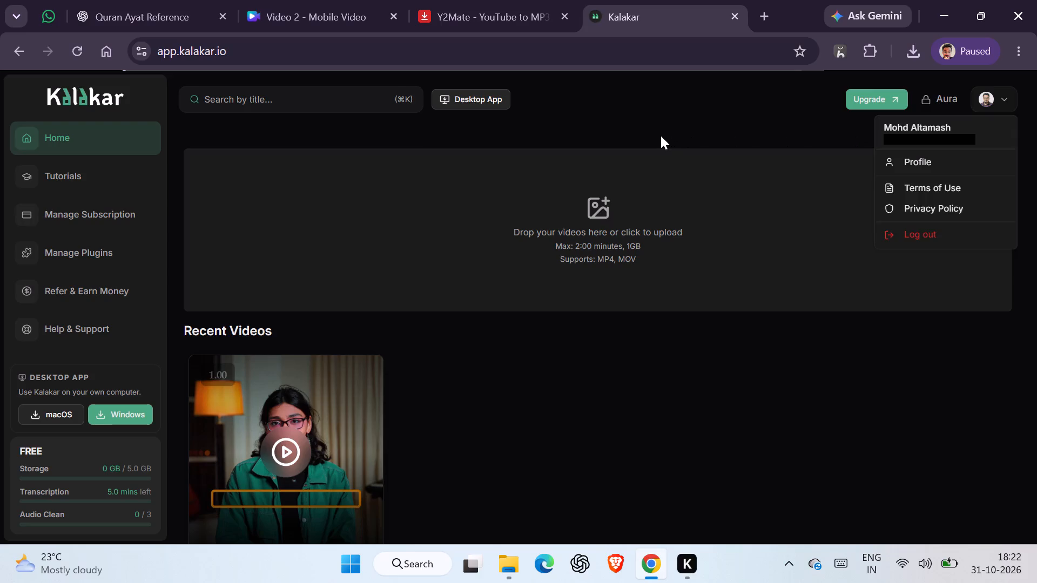
left_click(661, 135)
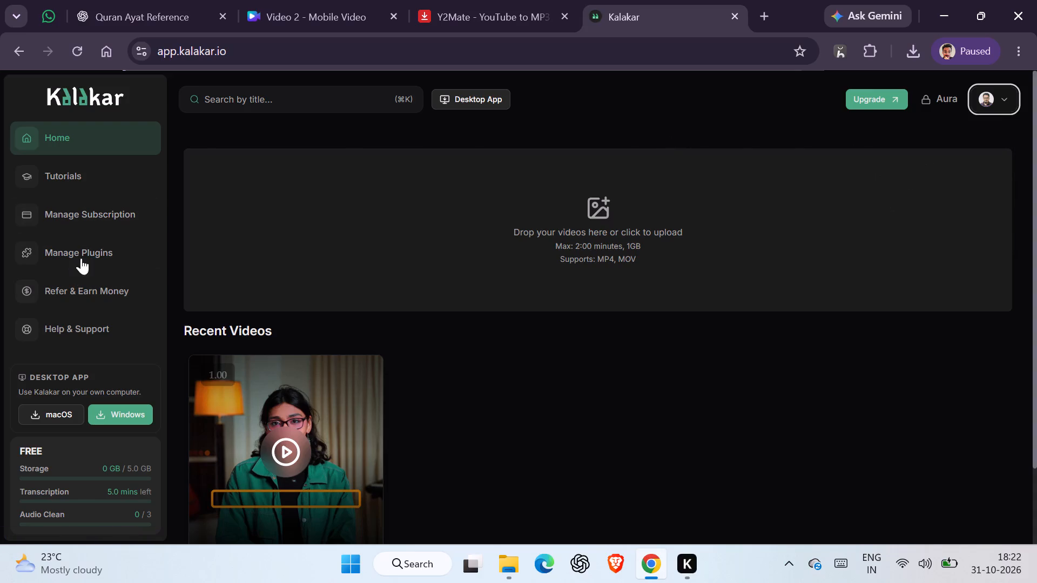
scroll(91, 233, "down", 1)
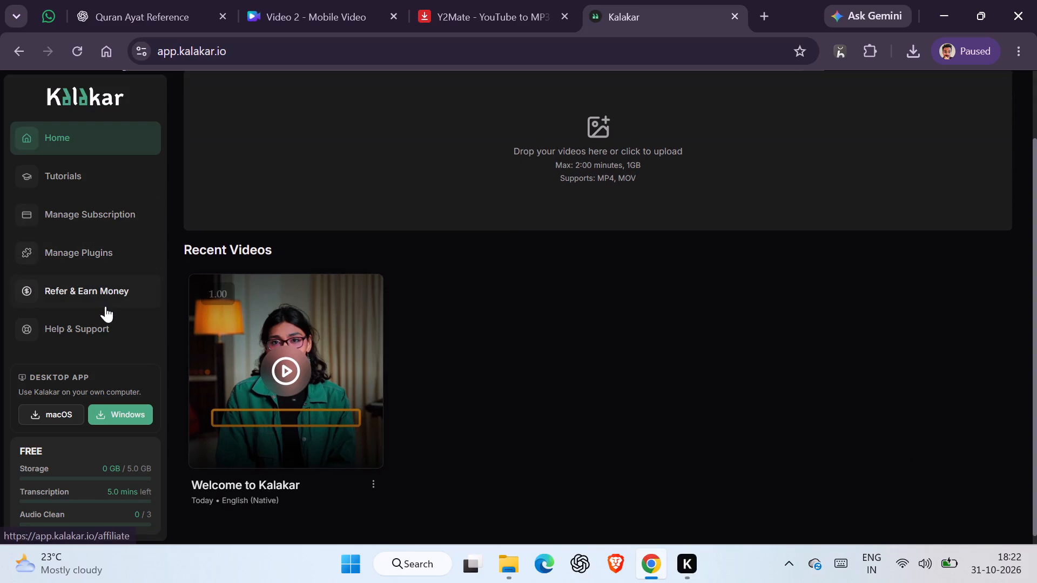
scroll(484, 343, "up", 2)
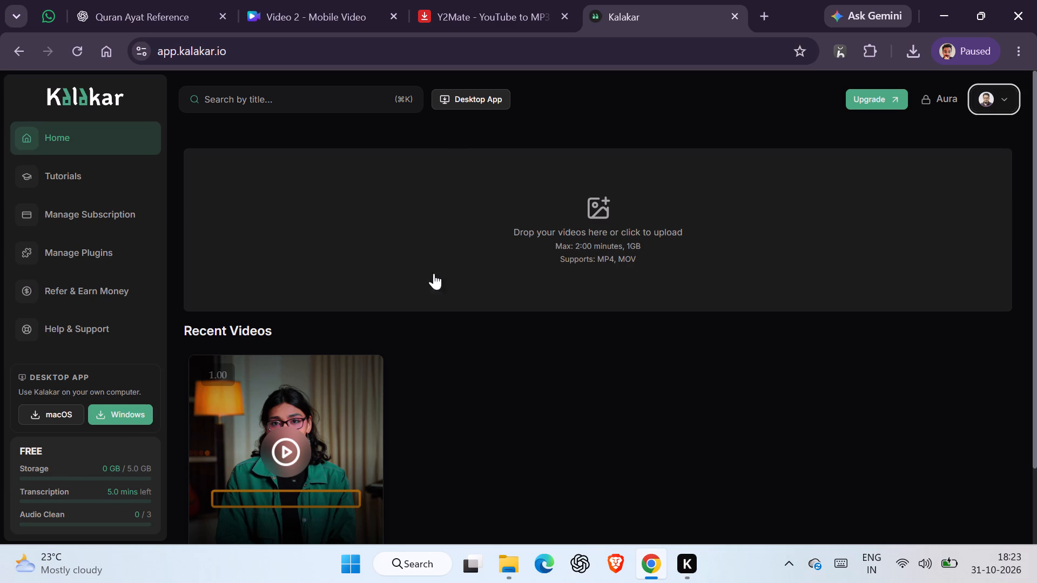
Copy the Arabic text of Surah Sad 38:29 from the Quran Ayat Reference chat in ChatGPT.
left_click(316, 0)
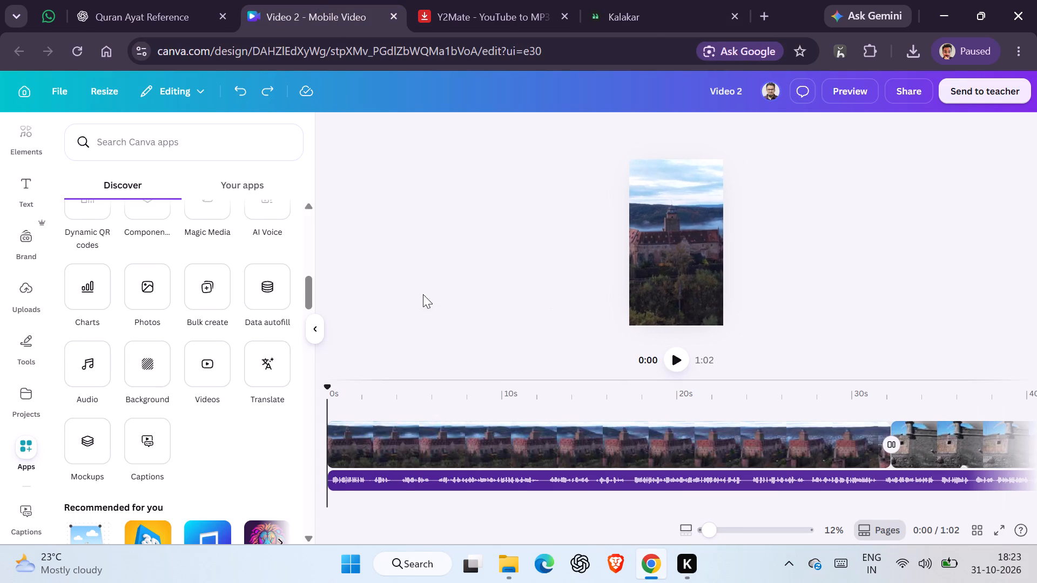
left_click(123, 0)
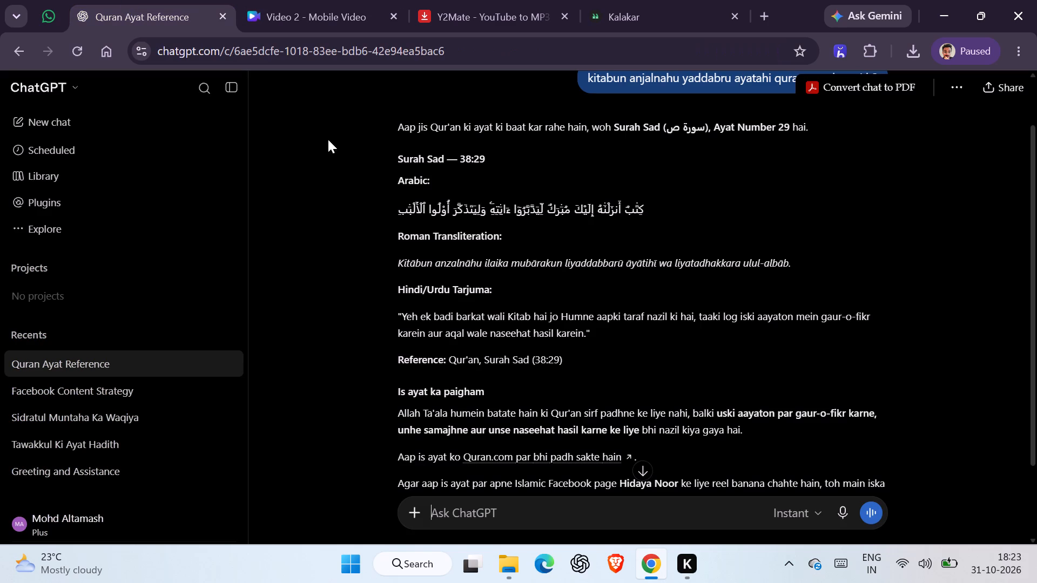
triple_click(453, 208)
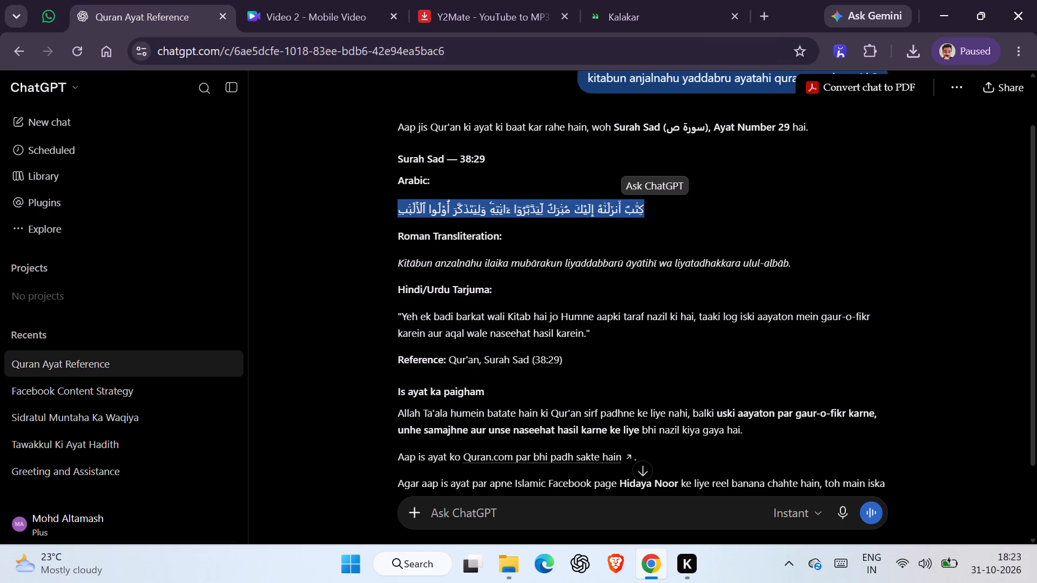
key("ctrl+c")
key("ctrl+c")
key("ctrl+c")
key("ctrl+c")
Back in the Canva video, add a text box to the first clip and move it into the sky near the frame's top.
left_click(273, 0)
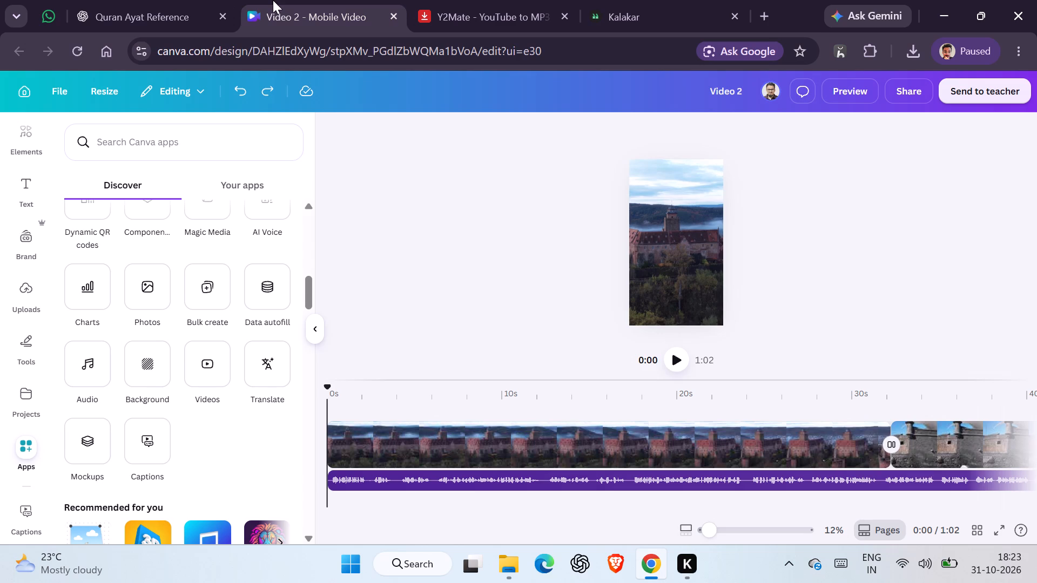
scroll(557, 275, "up", 1)
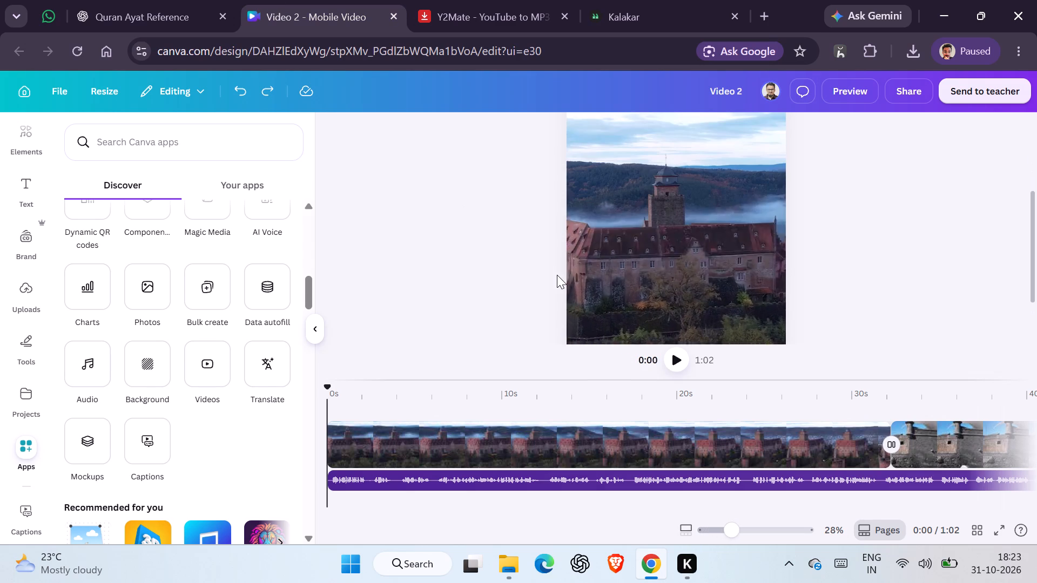
scroll(557, 275, "up", 1)
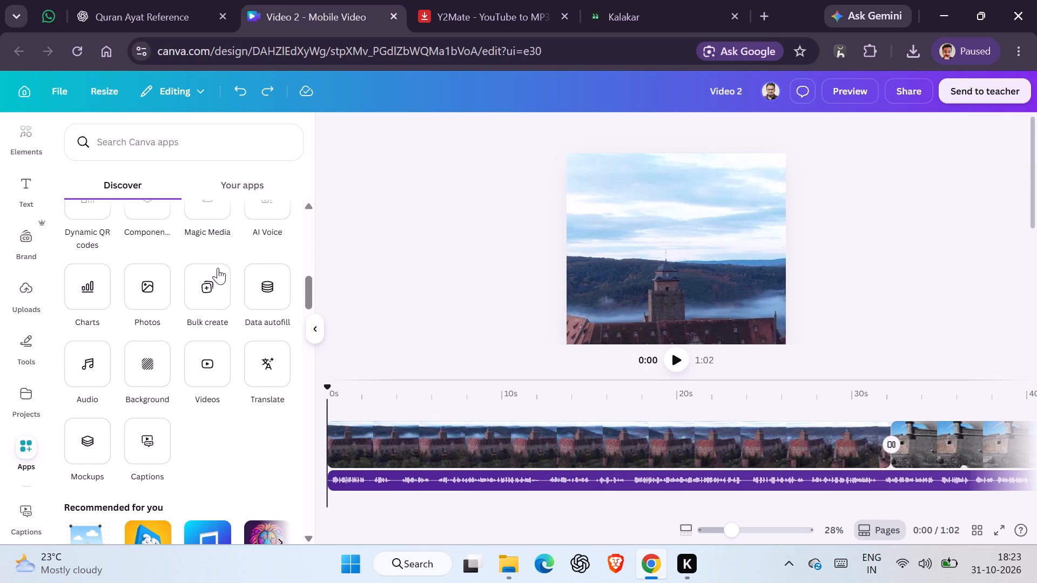
scroll(196, 272, "up", 2)
left_click(18, 183)
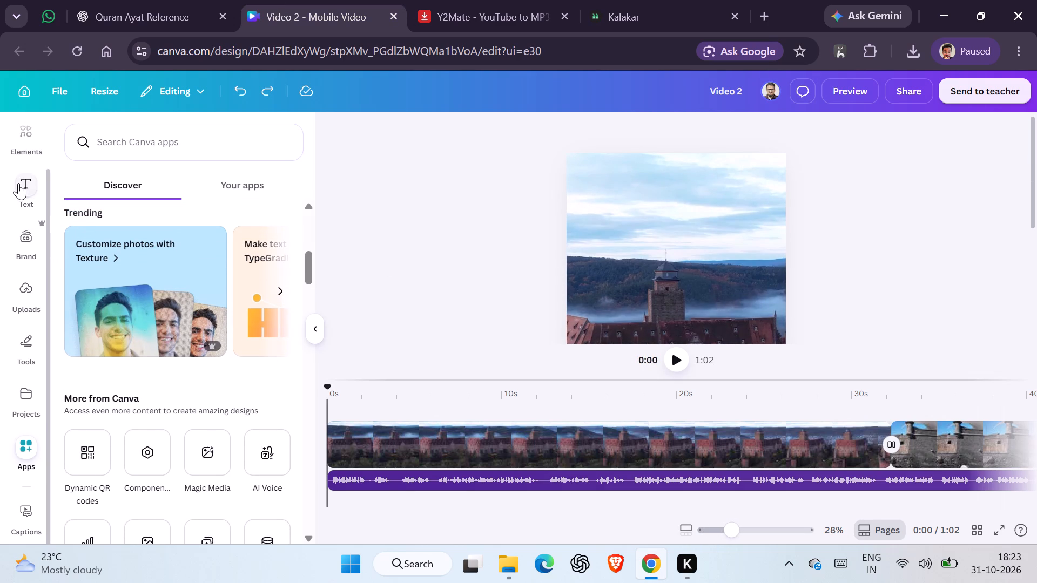
scroll(152, 226, "up", 1)
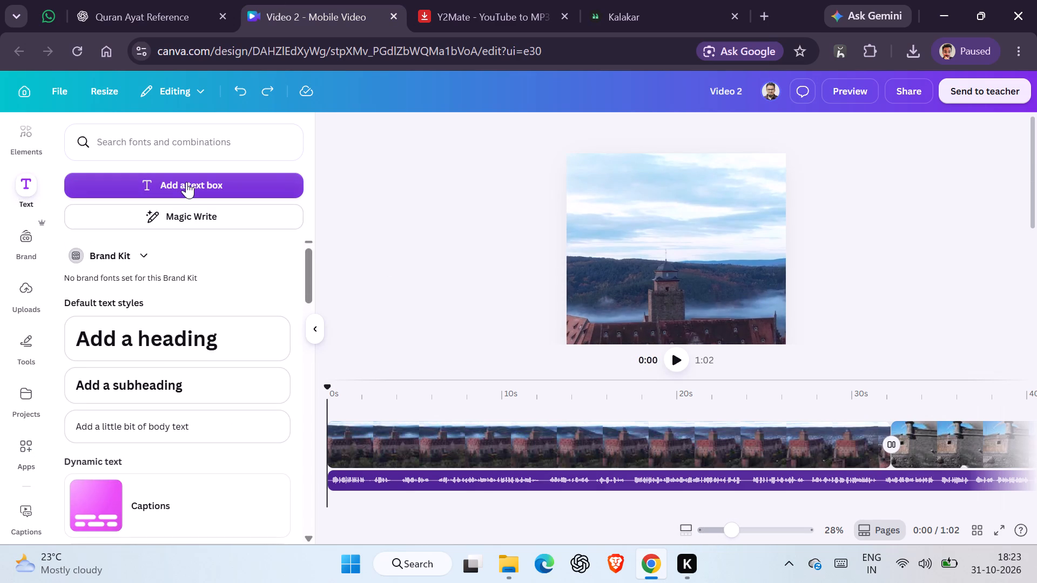
left_click(186, 182)
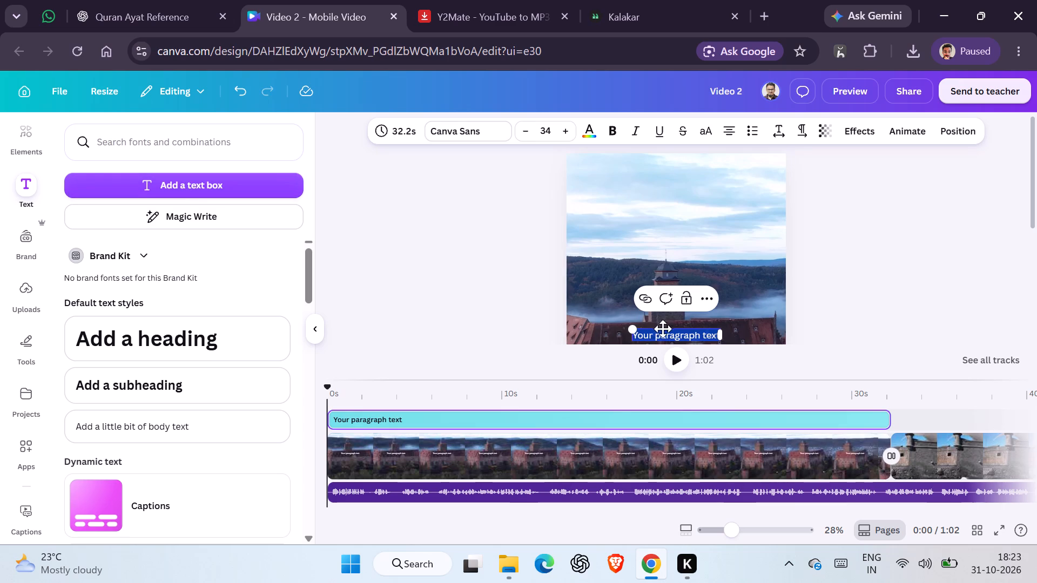
left_click_drag(689, 338, 688, 301)
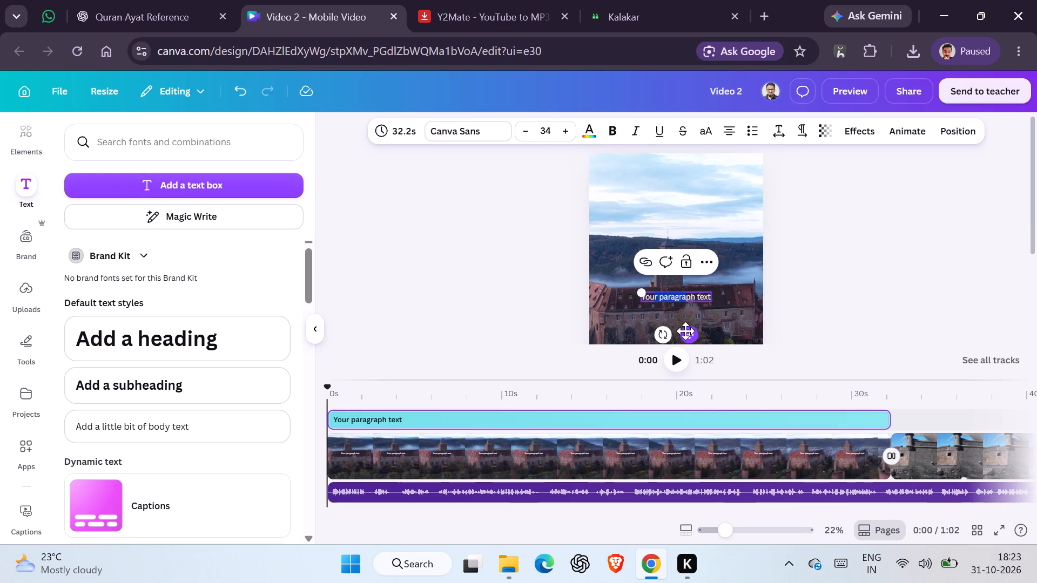
left_click_drag(685, 331, 665, 203)
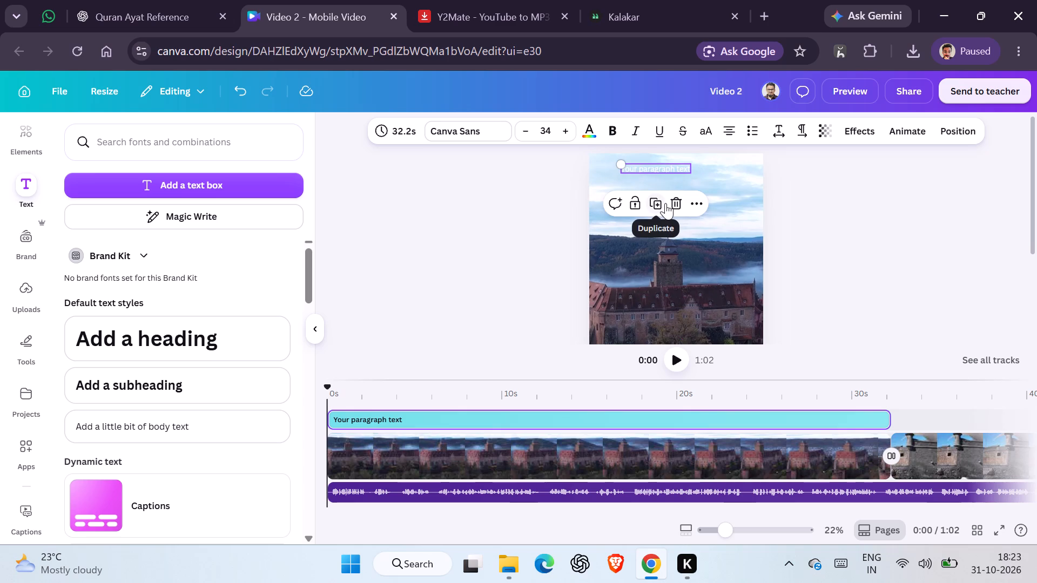
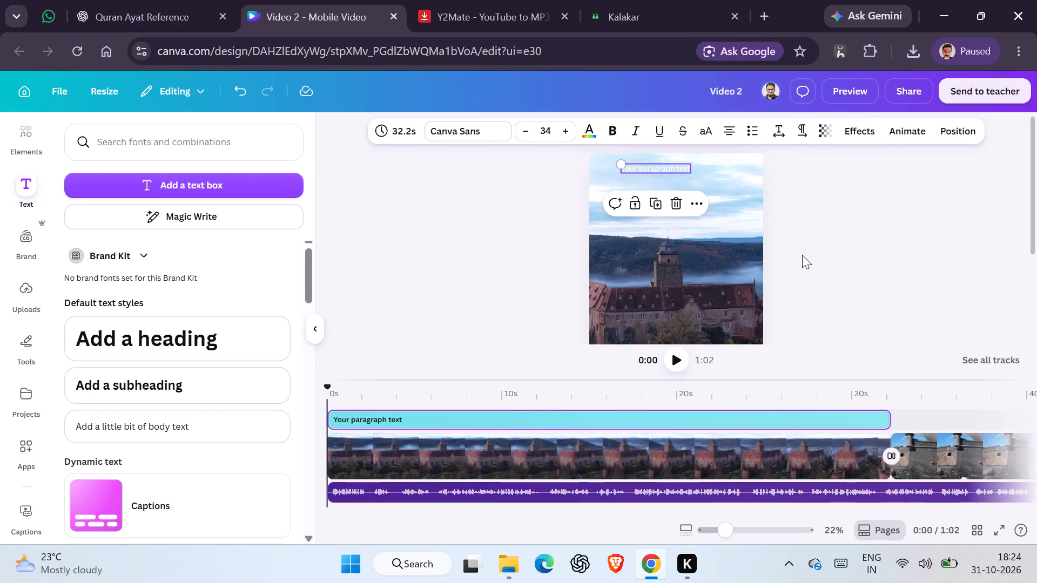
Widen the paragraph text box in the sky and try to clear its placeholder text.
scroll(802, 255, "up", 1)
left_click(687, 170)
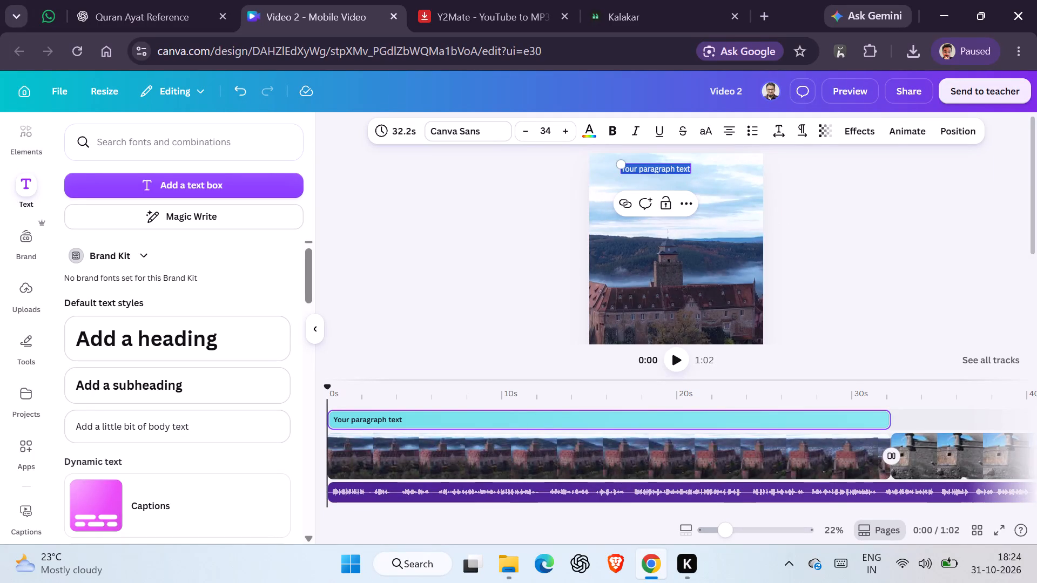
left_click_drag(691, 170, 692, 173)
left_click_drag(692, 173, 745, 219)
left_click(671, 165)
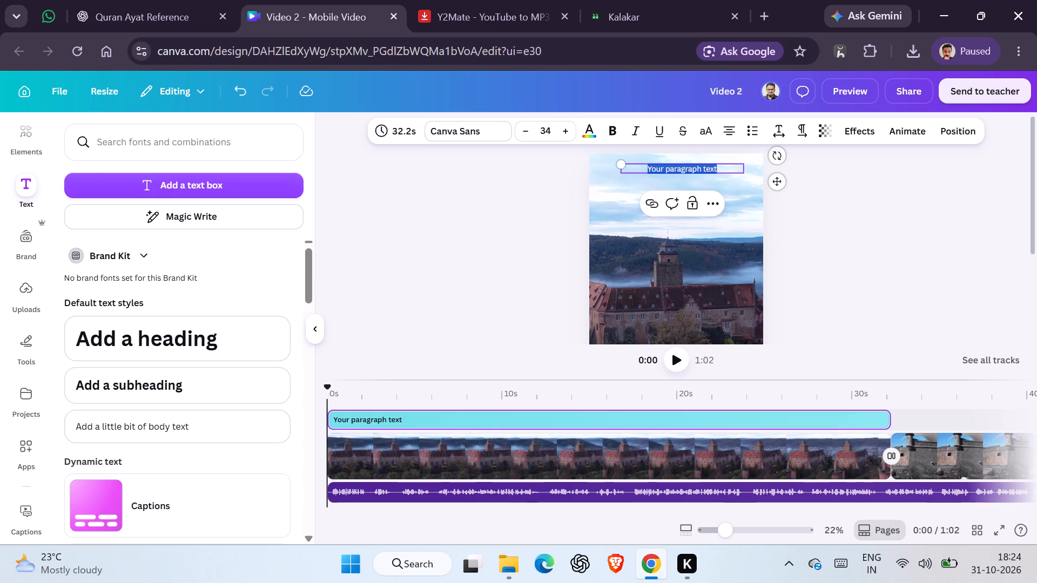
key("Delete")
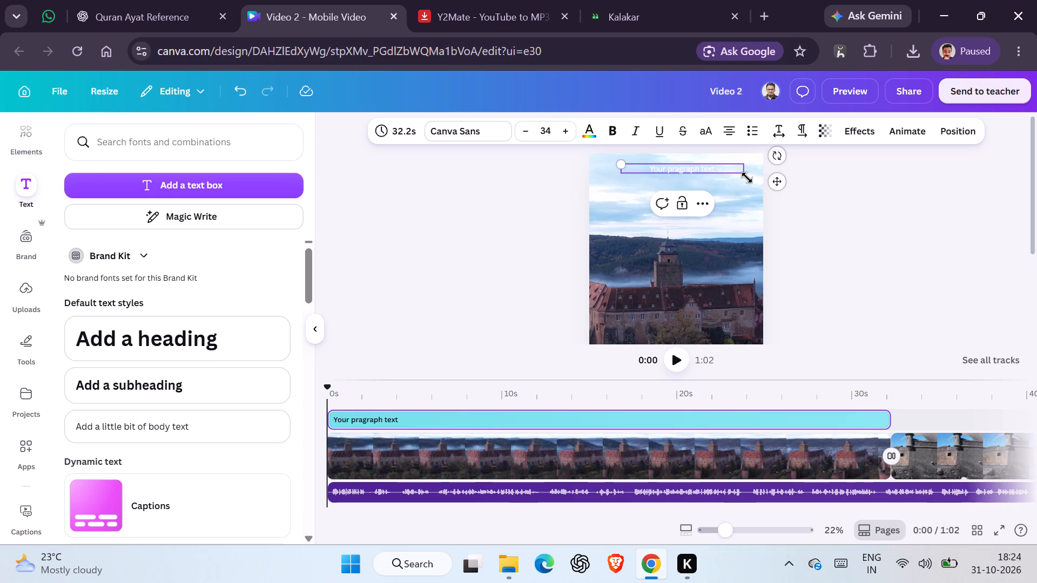
Delete the small paragraph text box from the first clip.
left_click(740, 193)
left_click(726, 171)
key("Delete")
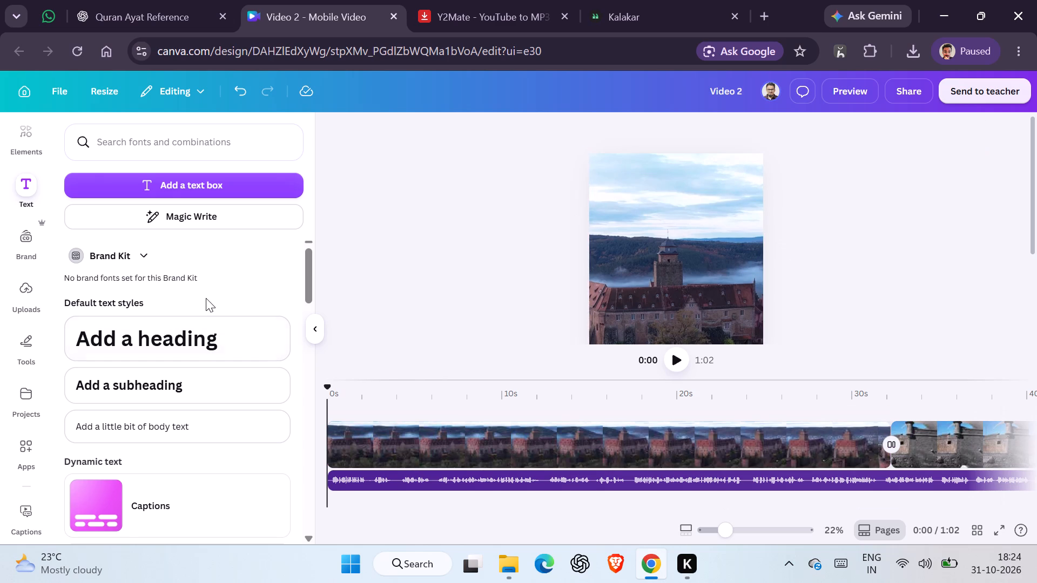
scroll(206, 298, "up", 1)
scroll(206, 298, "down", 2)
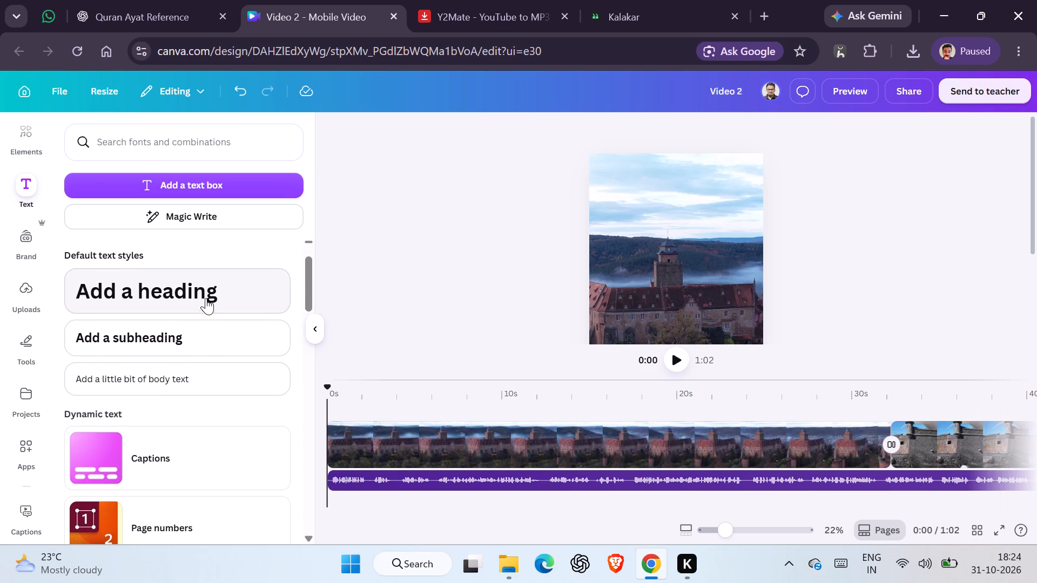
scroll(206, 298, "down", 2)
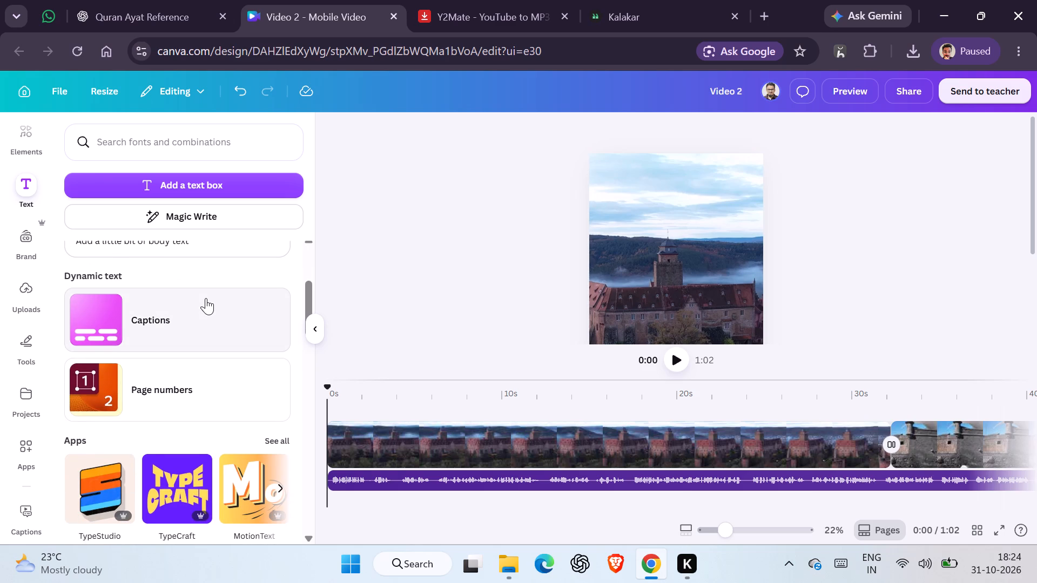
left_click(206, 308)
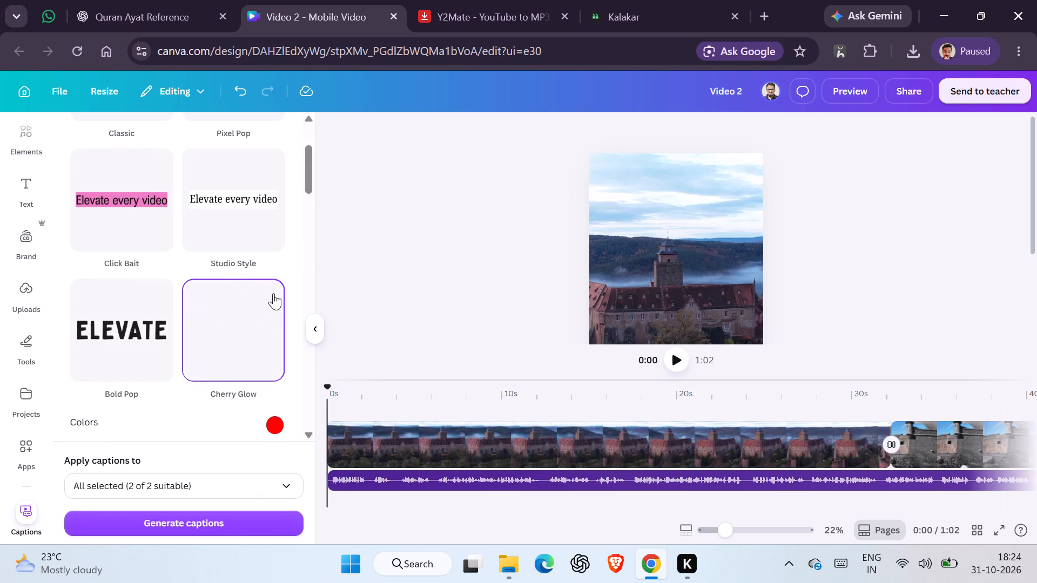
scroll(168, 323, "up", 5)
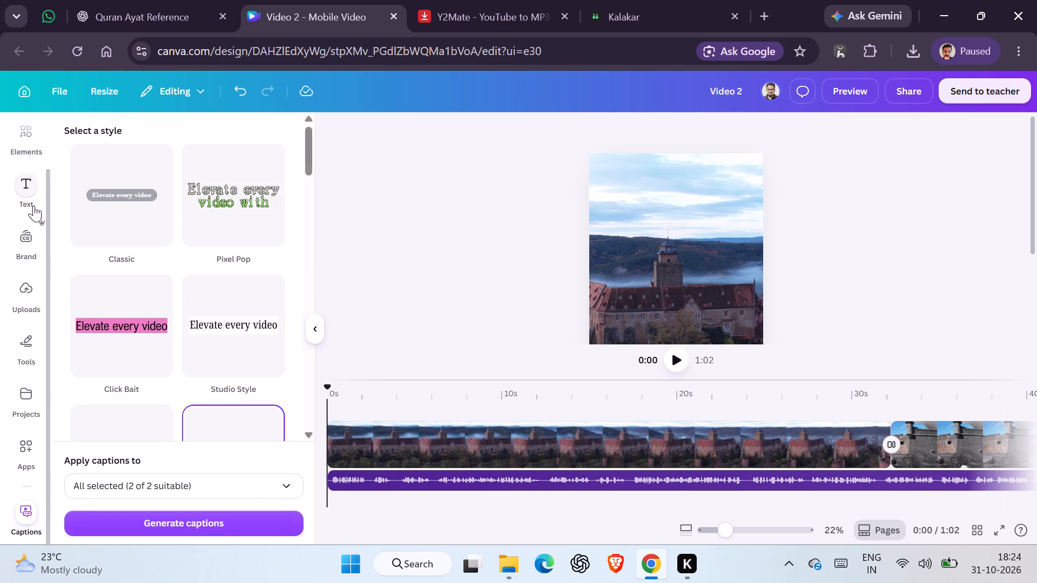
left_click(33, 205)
Add a default heading text box to the first clip.
scroll(180, 246, "up", 2)
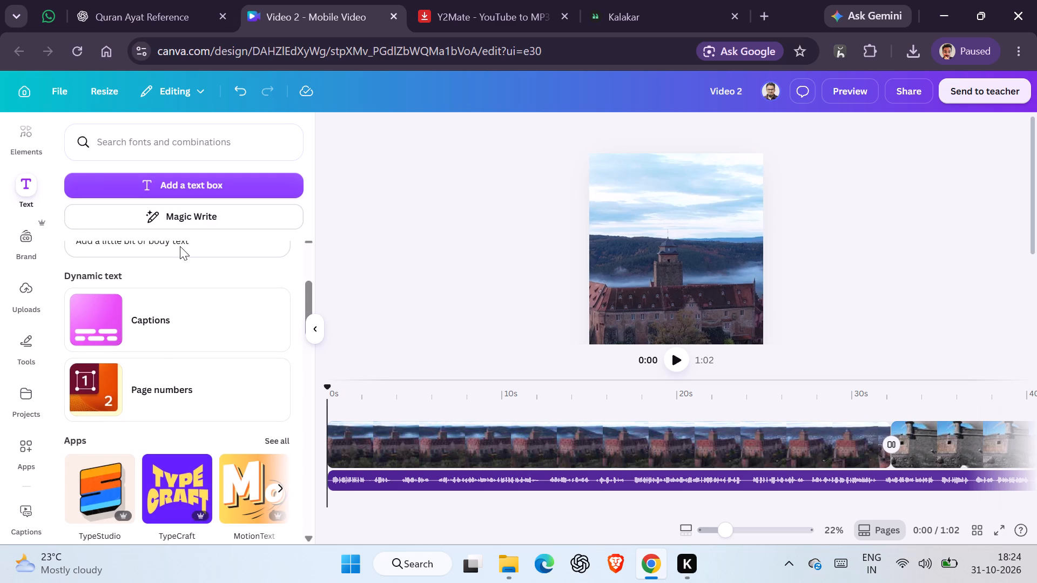
scroll(180, 246, "up", 3)
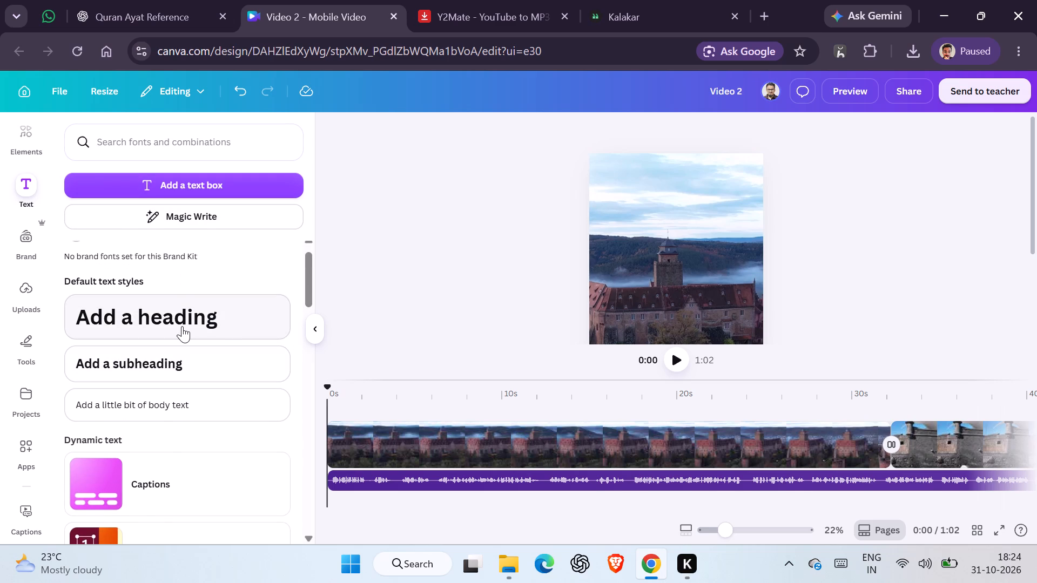
left_click(182, 326)
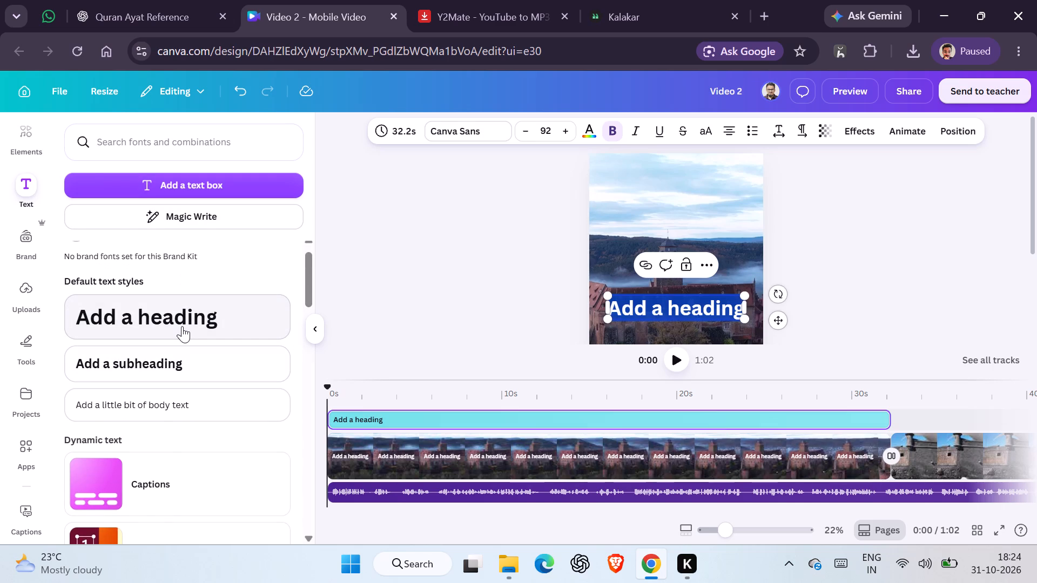
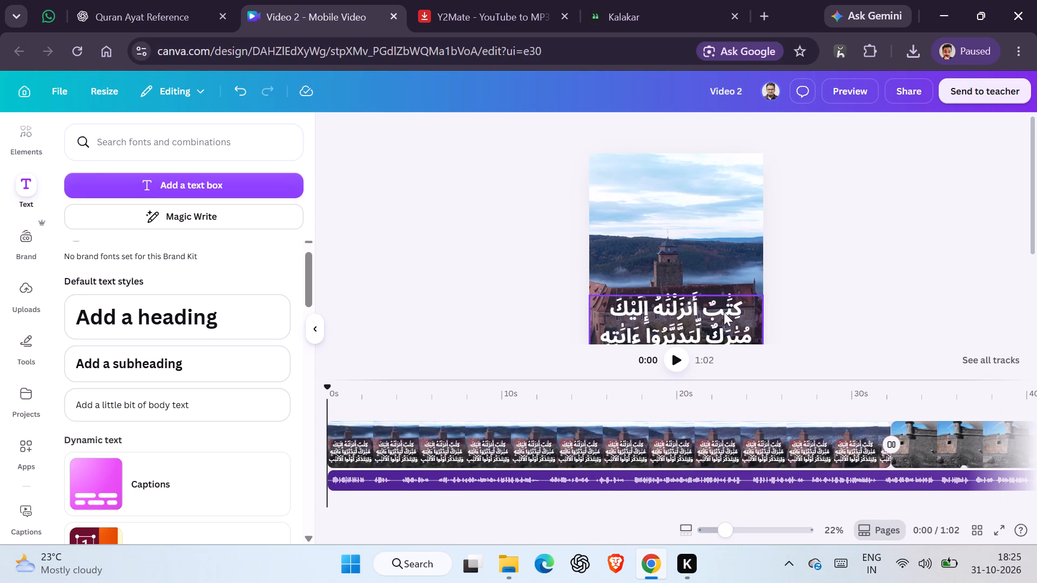
Move the Arabic verse text box up from the castle to the middle of the first clip.
left_click(724, 312)
left_click_drag(724, 312, 721, 204)
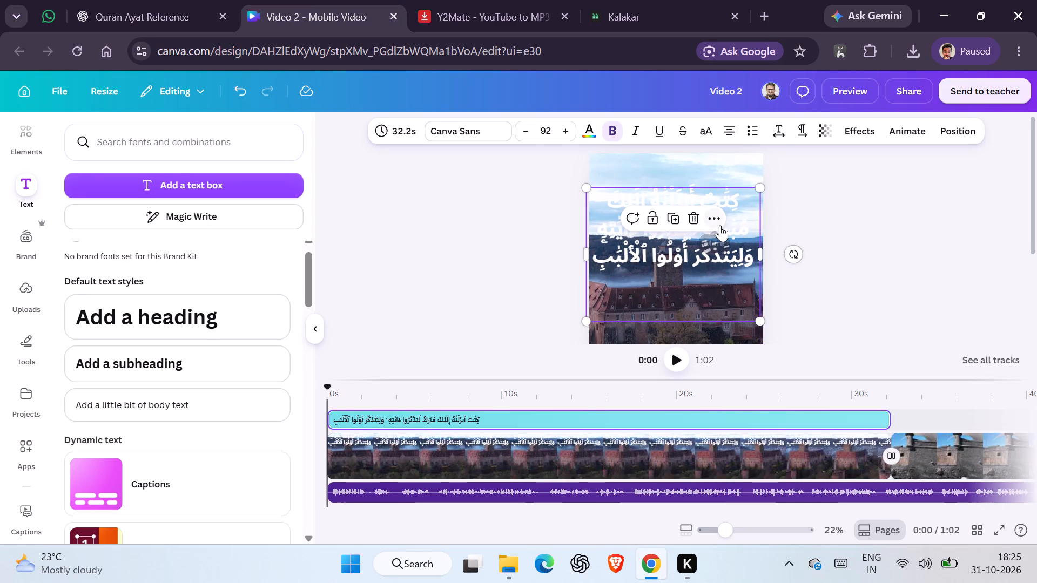
Set the Arabic verse's font size to 40.
left_click(697, 246)
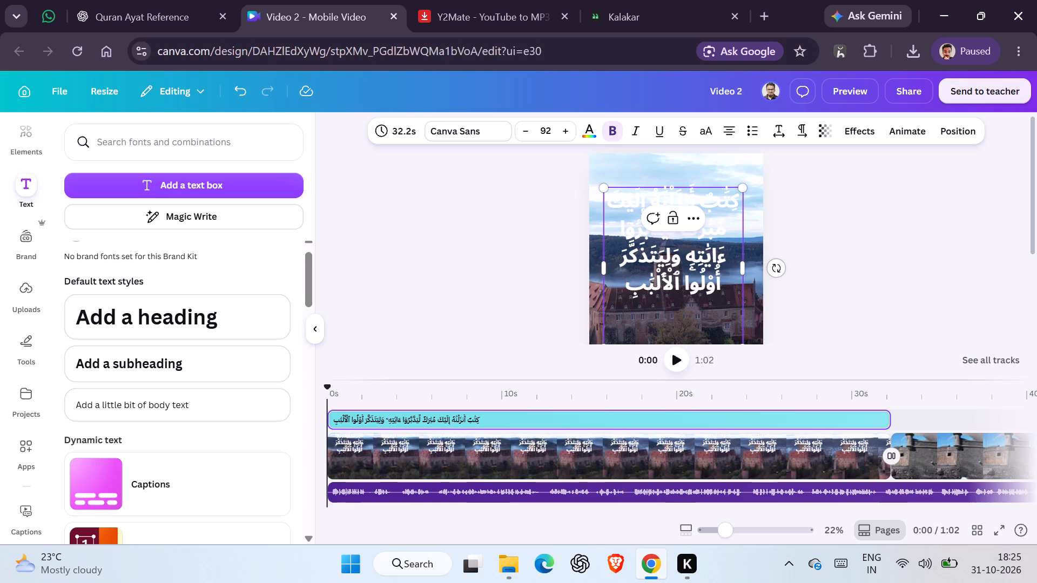
left_click(670, 281)
left_click(537, 132)
type("40")
key("Return")
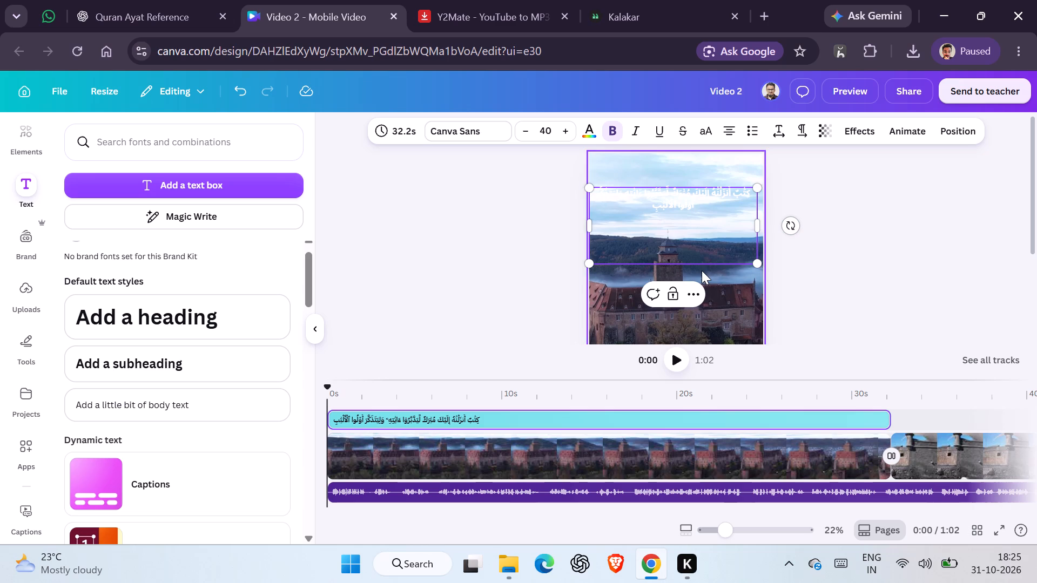
Move the Arabic verse text box up into the sky near the top edge of the first clip.
left_click(840, 275)
left_click(699, 228)
left_click_drag(699, 228, 702, 205)
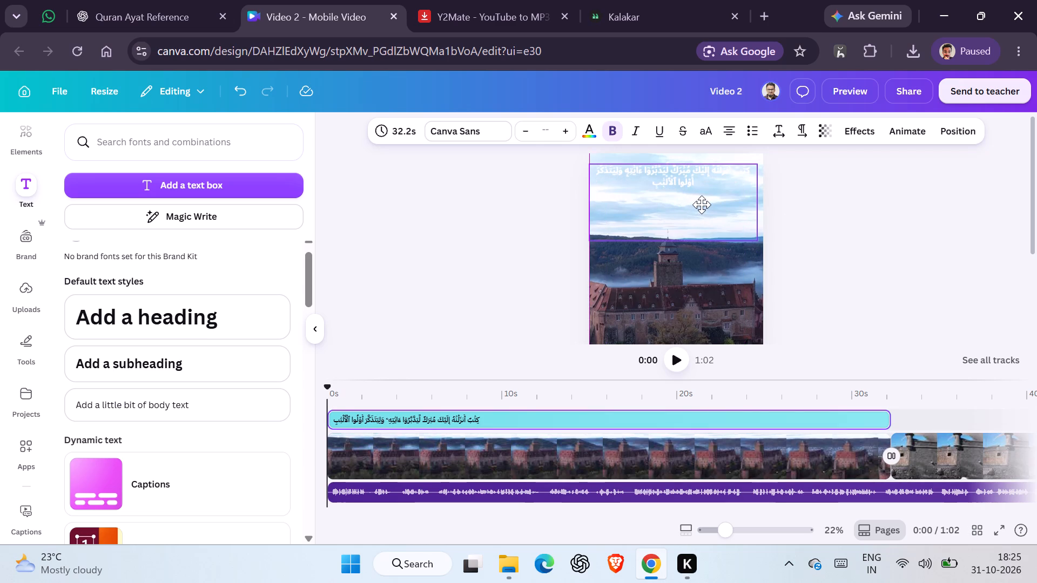
left_click_drag(702, 205, 703, 205)
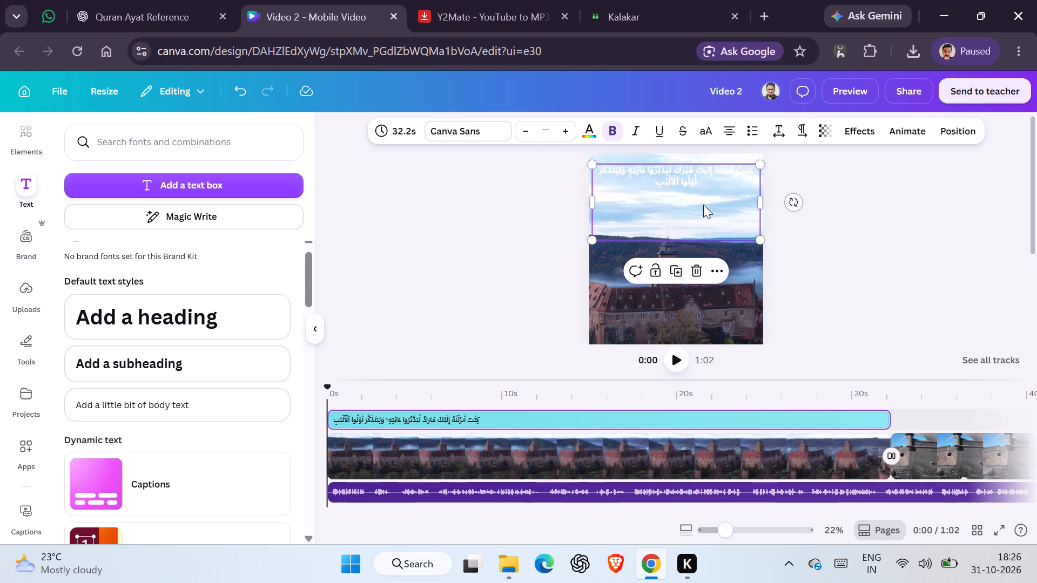
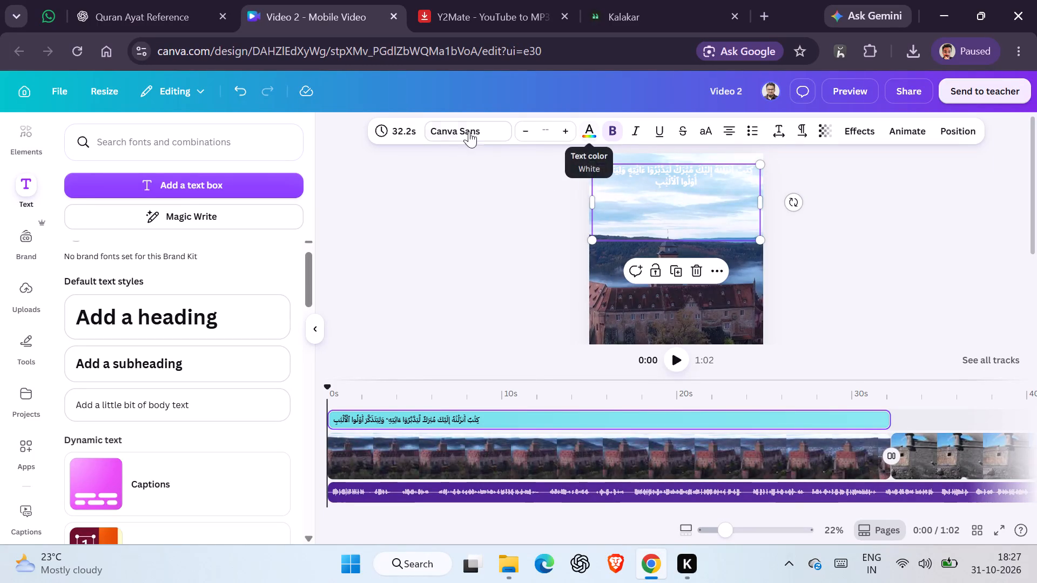
Try the Horizon and Etna Sans Serif fonts on the Arabic verse, and set it in Bukhari Script.
left_click(456, 138)
scroll(206, 327, "down", 2)
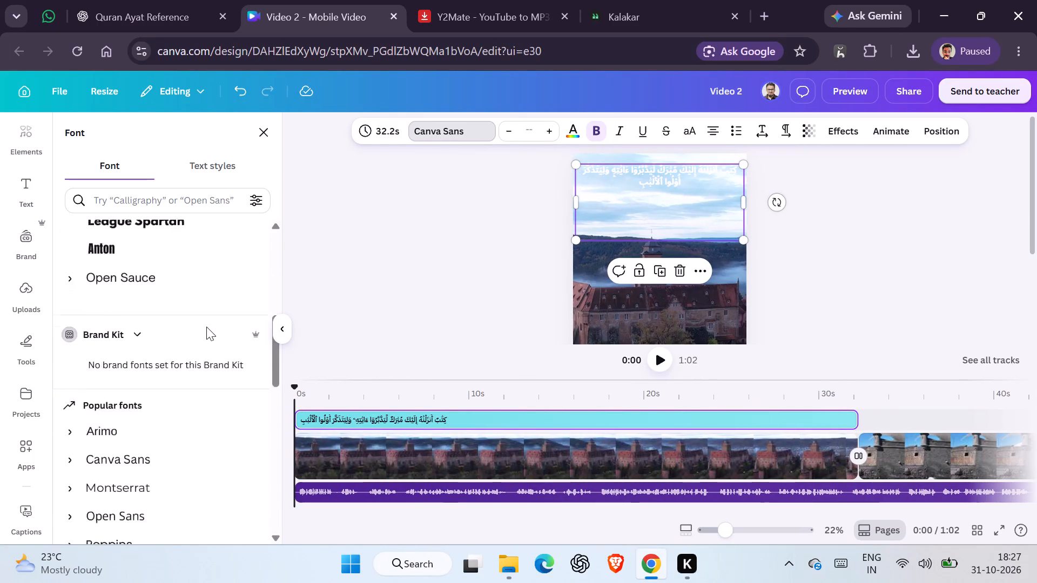
scroll(206, 327, "down", 4)
scroll(205, 321, "up", 1)
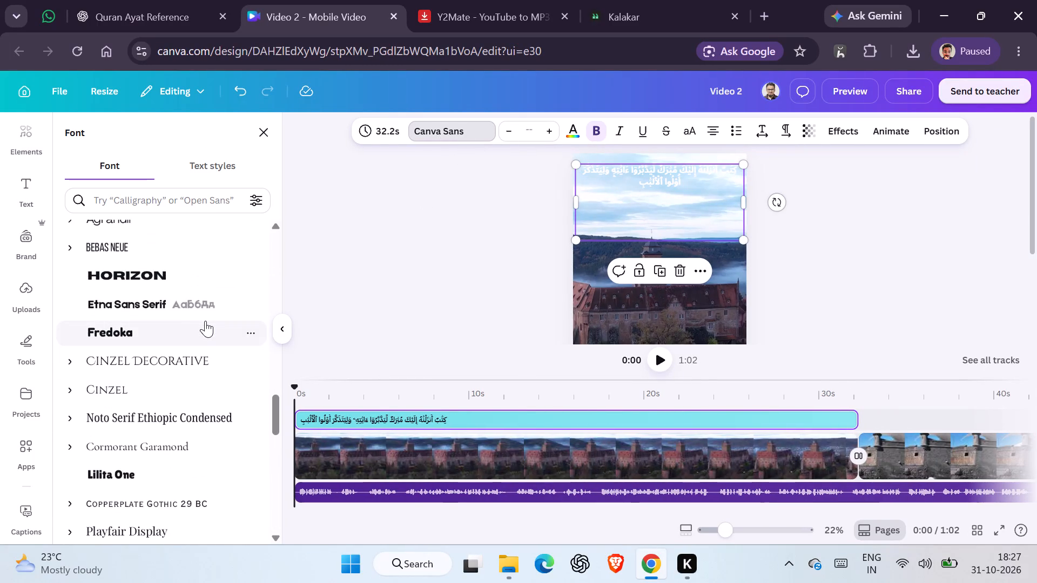
left_click(150, 282)
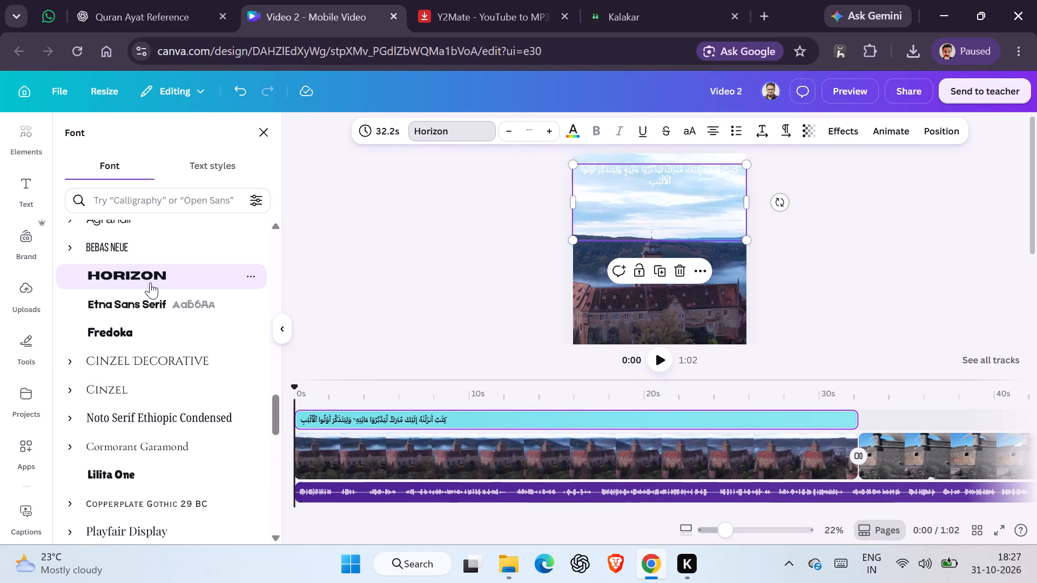
left_click(137, 316)
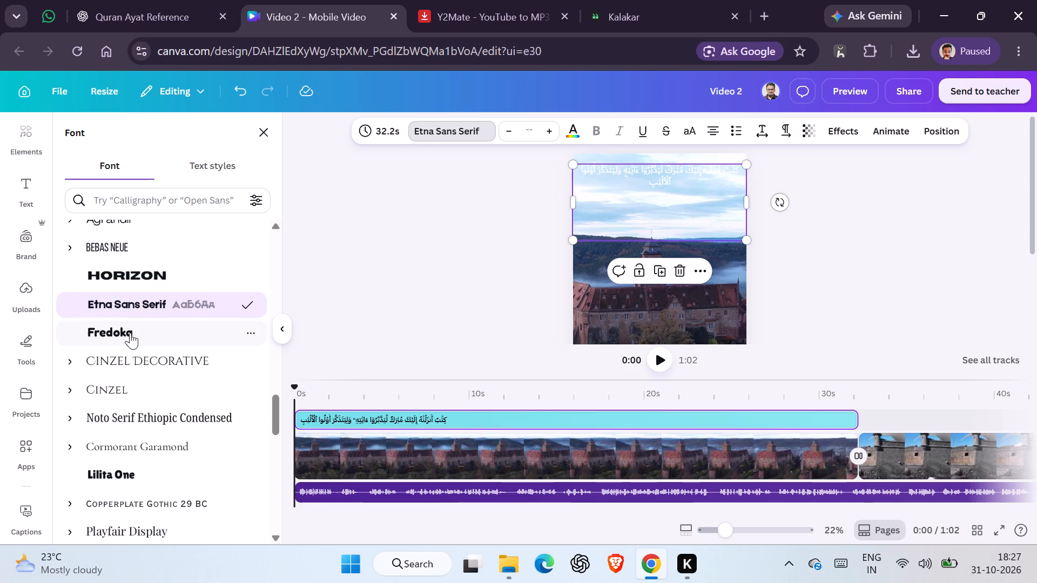
scroll(130, 333, "down", 3)
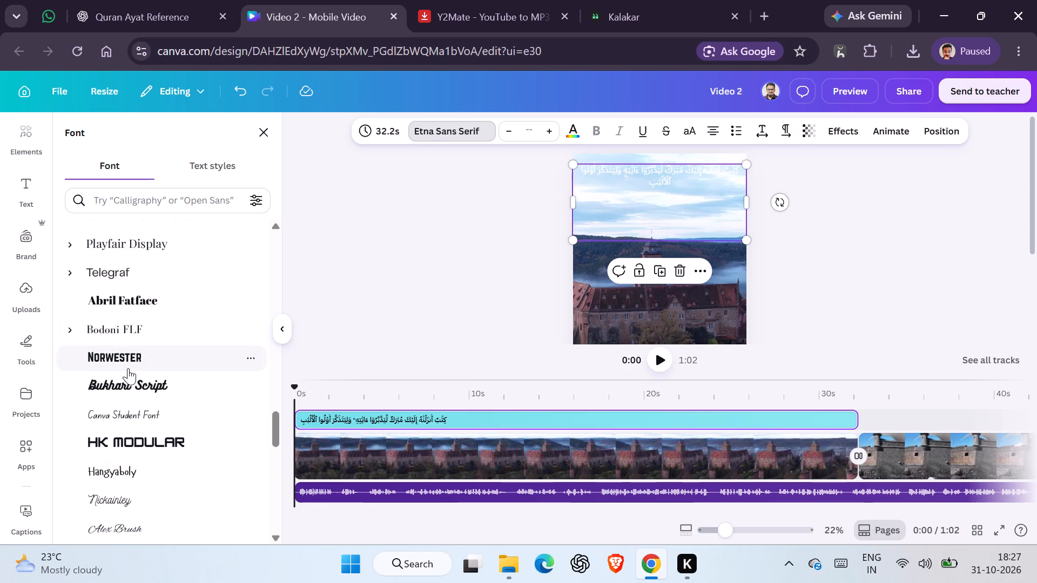
left_click(136, 375)
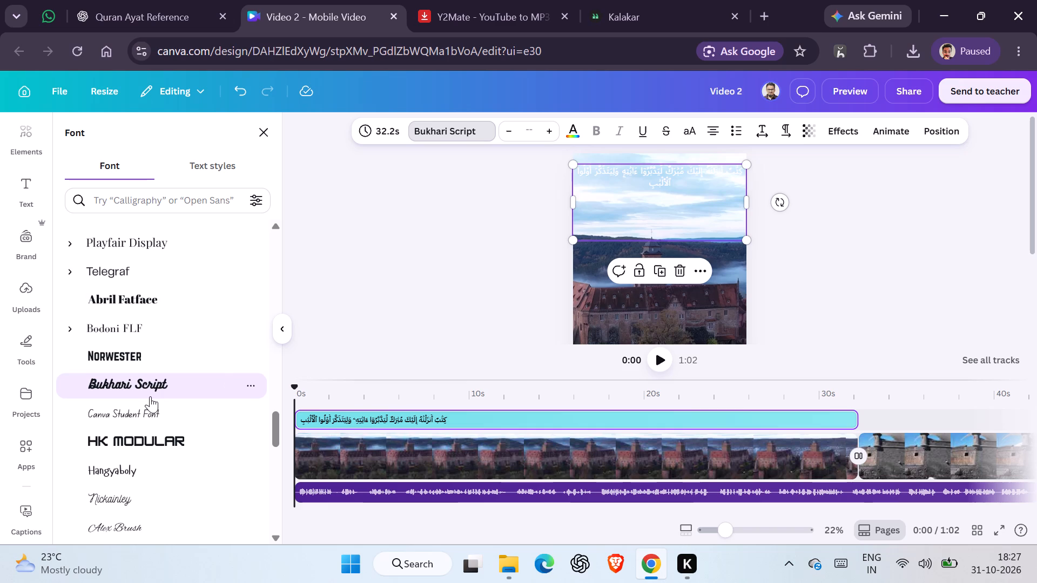
Set the Arabic verse's font size to 32.
left_click(510, 137)
left_click(523, 137)
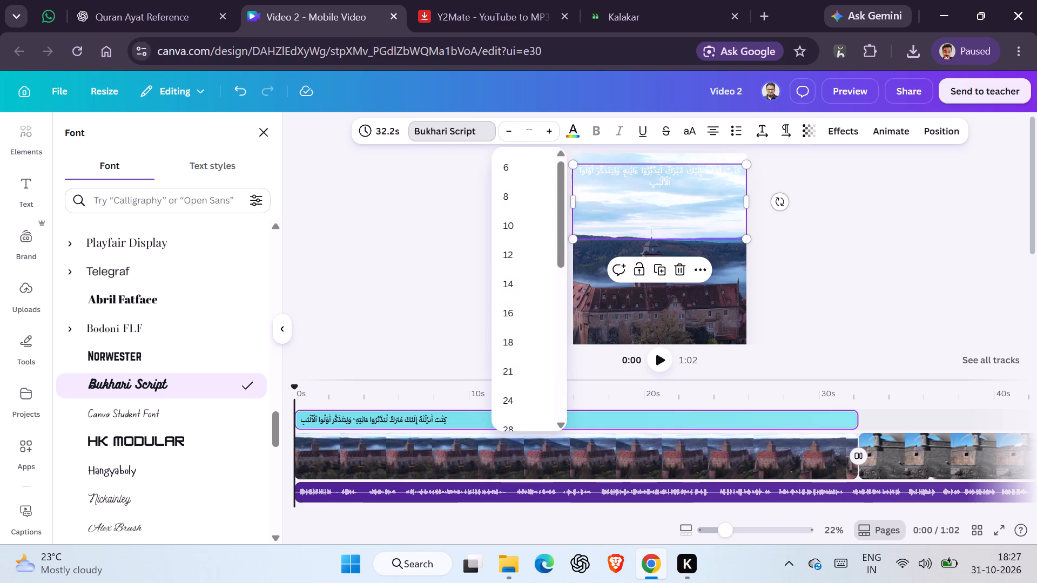
scroll(527, 282, "down", 1)
left_click(516, 342)
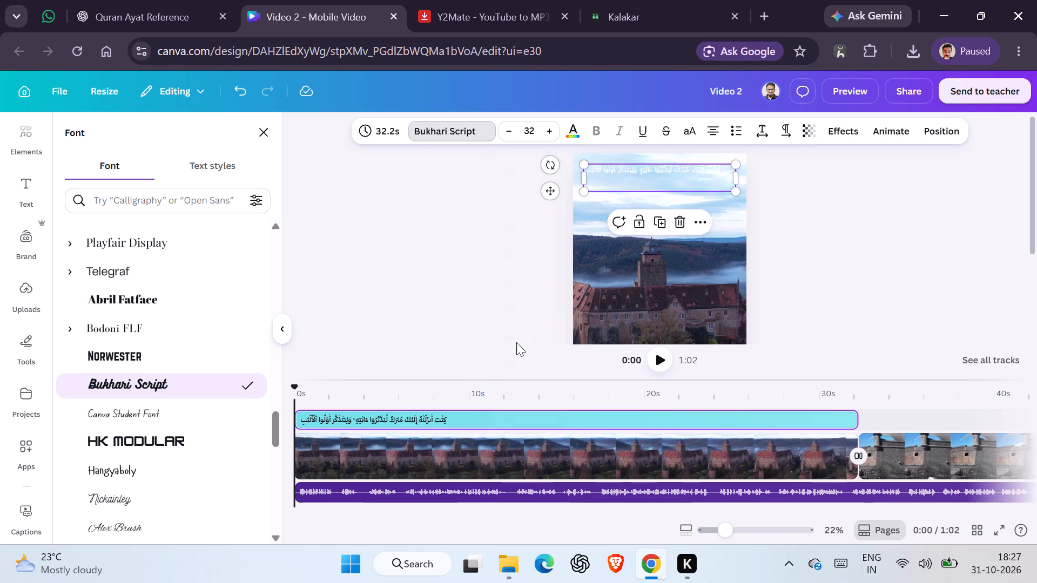
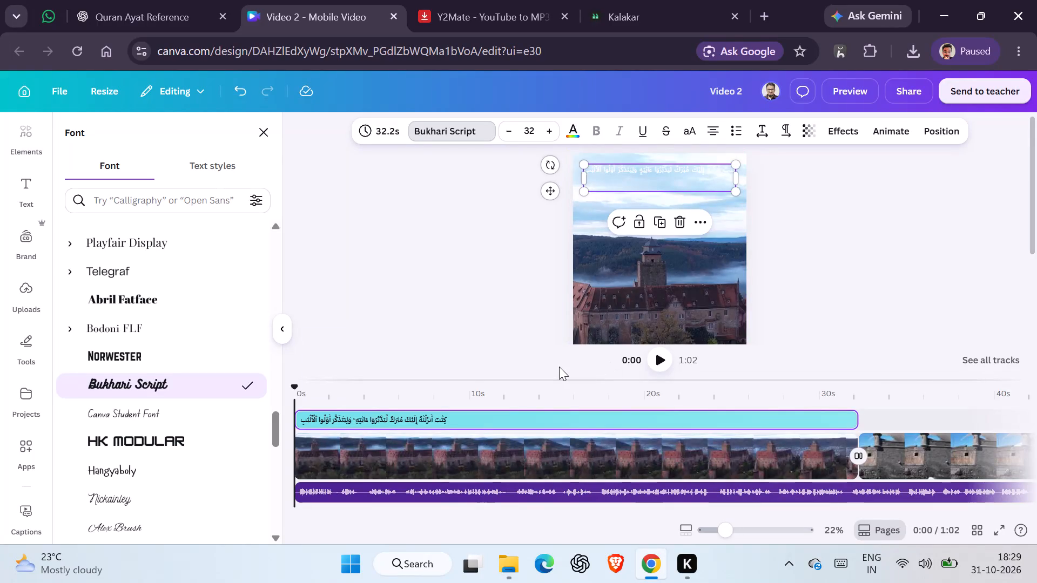
Play the opening seconds of the video, and increase the Arabic verse's font size to 43.
left_click(662, 353)
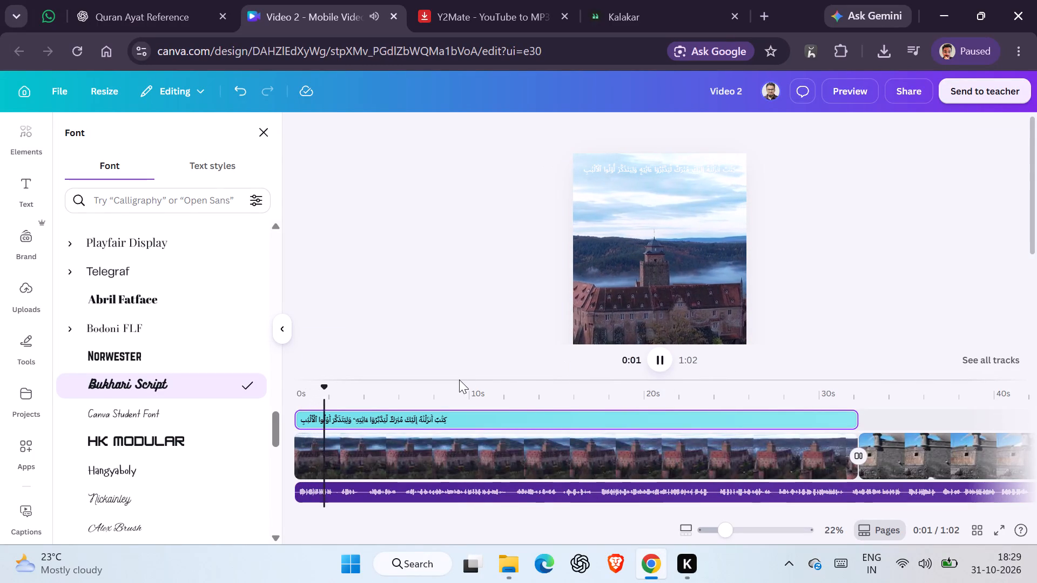
key("space")
scroll(466, 284, "up", 1)
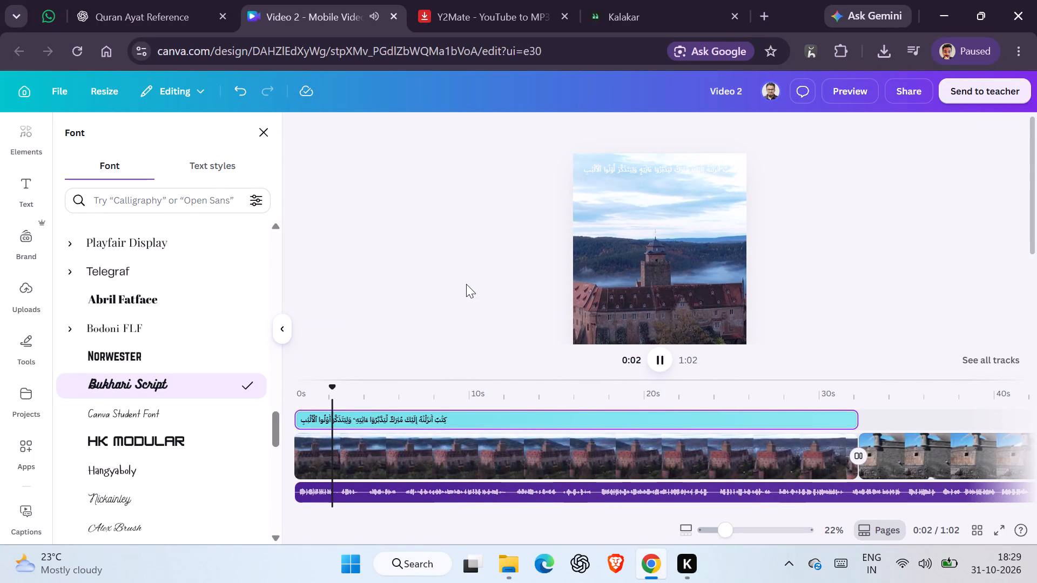
left_click(646, 170)
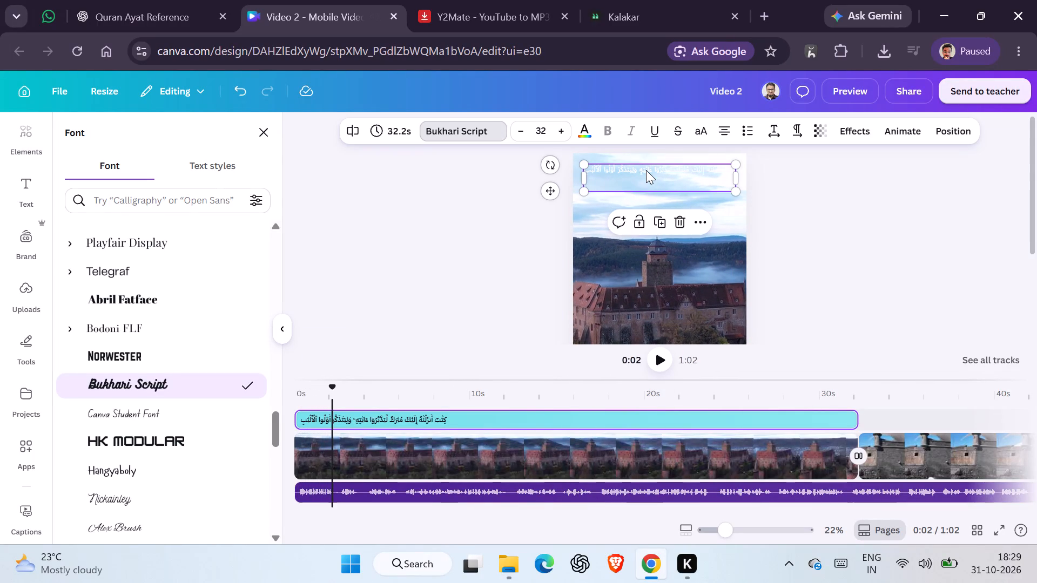
triple_click(563, 132)
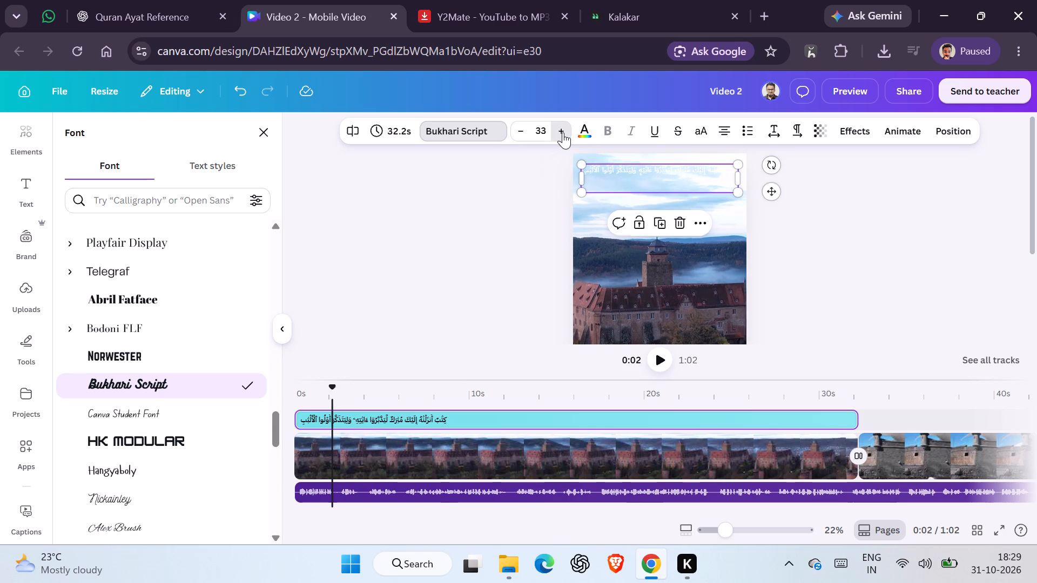
triple_click(563, 132)
triple_click(563, 132)
double_click(563, 132)
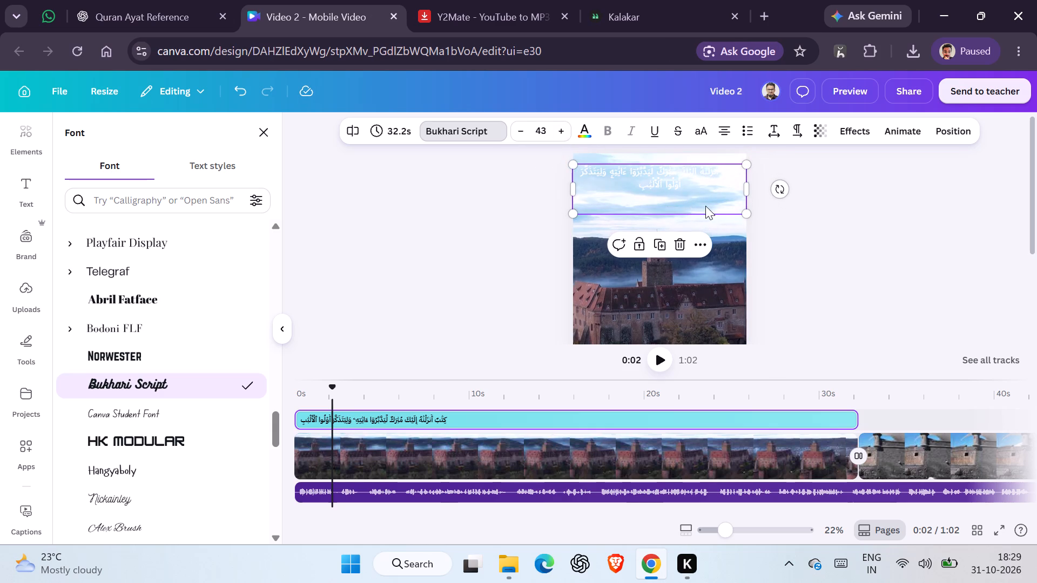
left_click(758, 229)
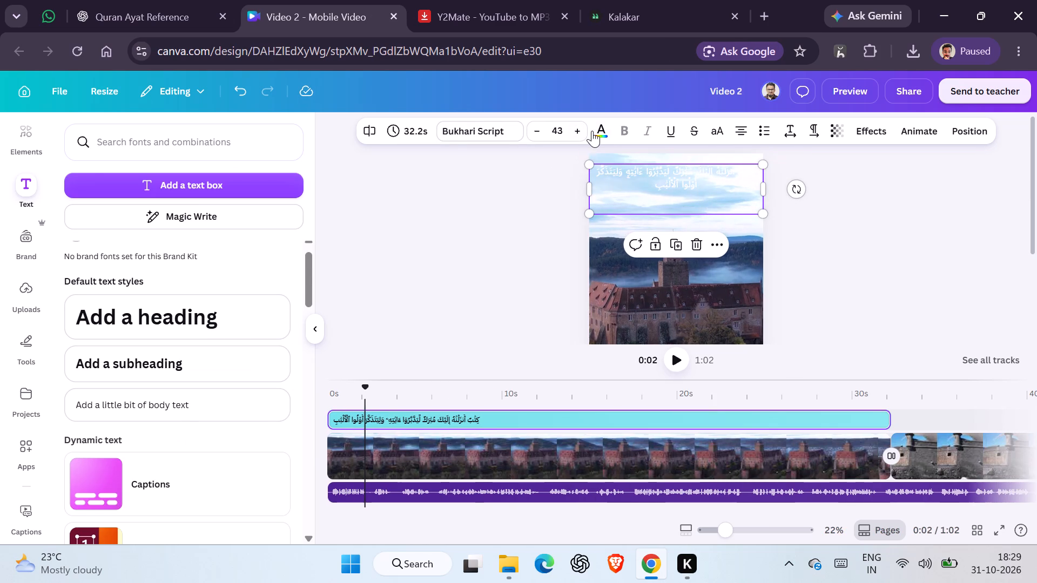
Change the Arabic verse's text color to the deep violet from the default solid colors.
left_click(592, 131)
left_click(251, 384)
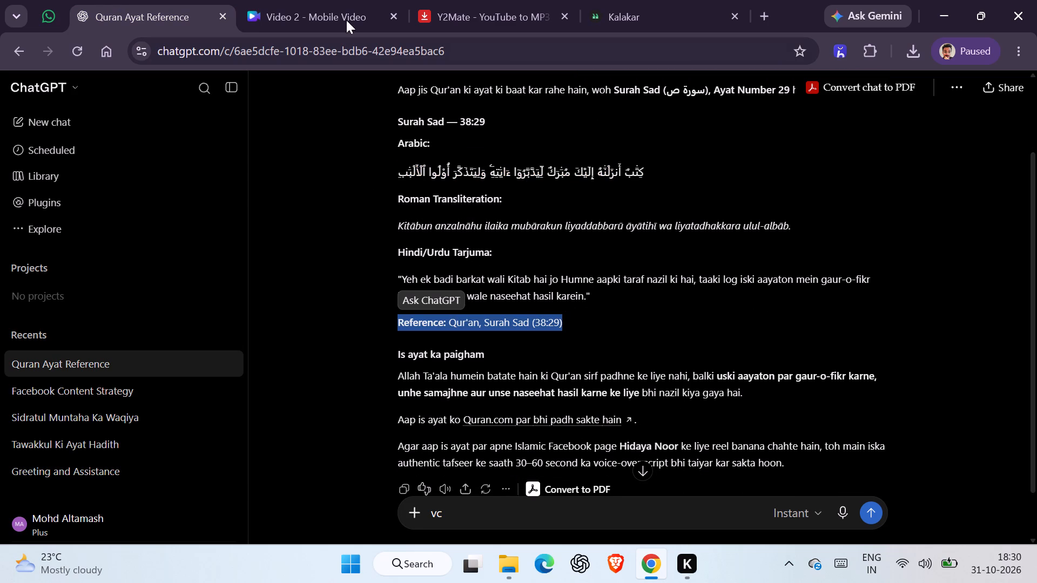
left_click(336, 2)
key("ctrl+v")
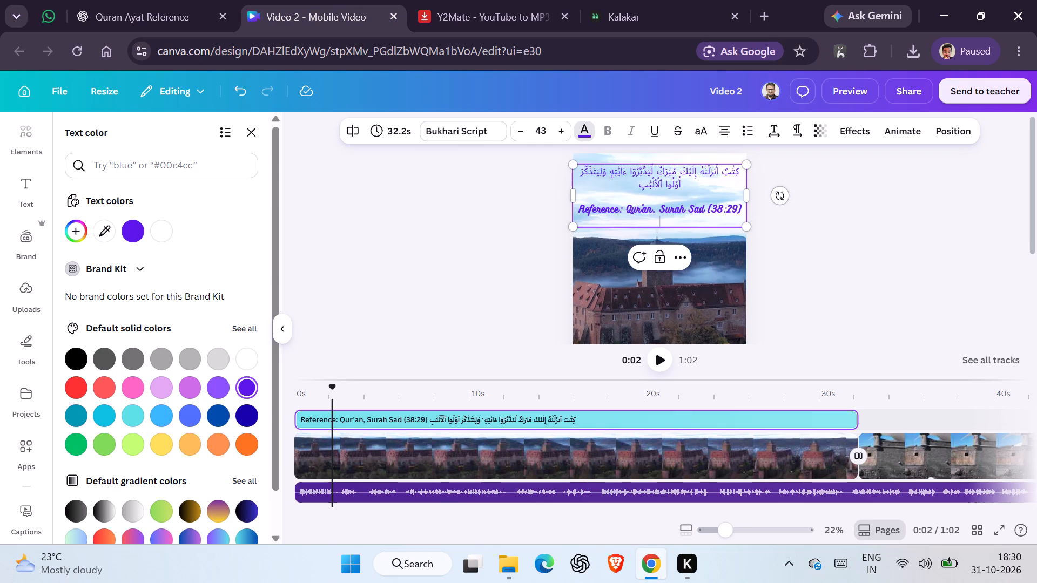
left_click(799, 235)
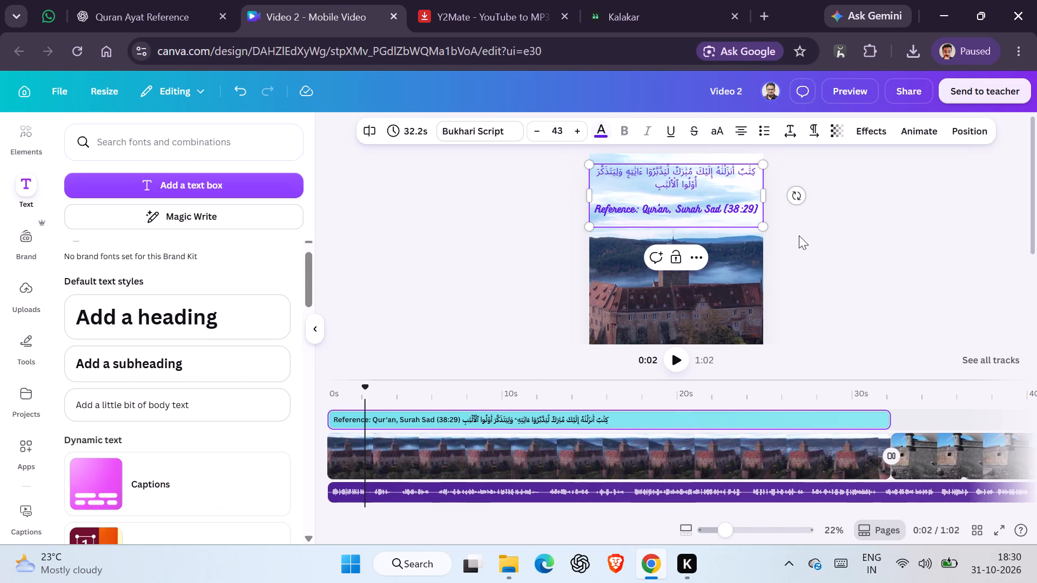
left_click(799, 235)
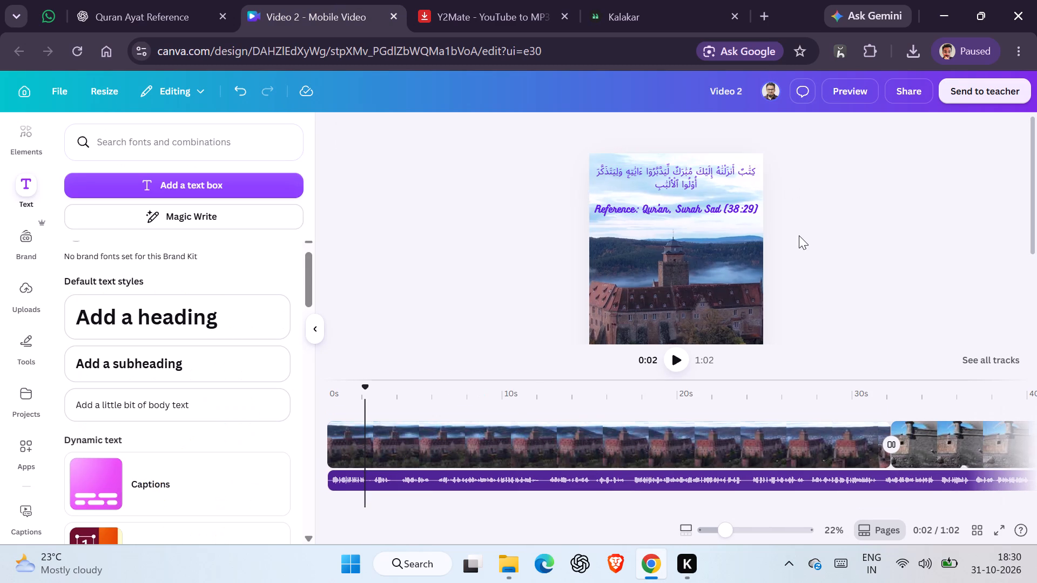
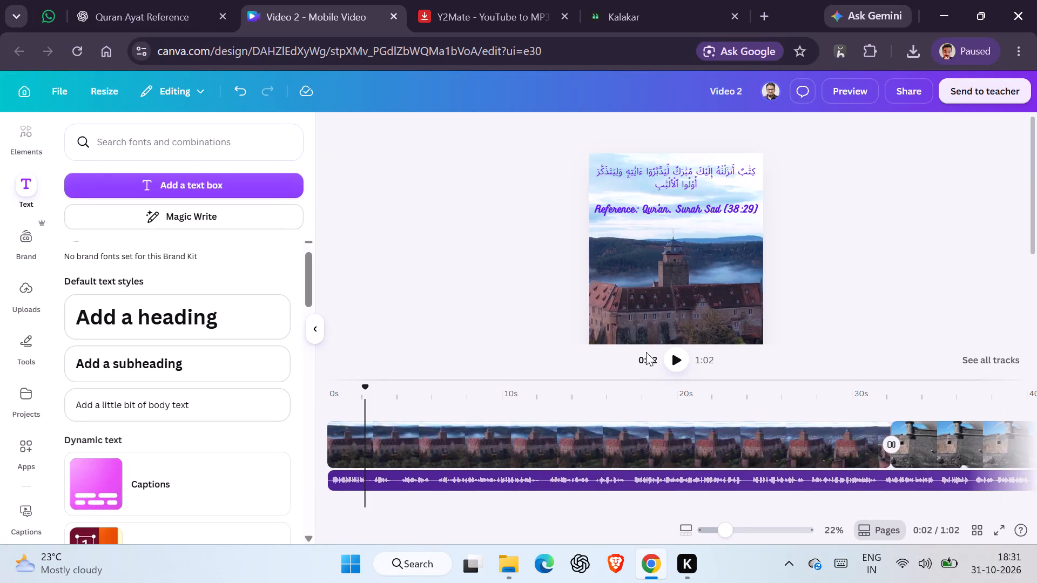
Play a few seconds of the first clip to check the Arabic verse and its reference over the footage.
left_click(668, 363)
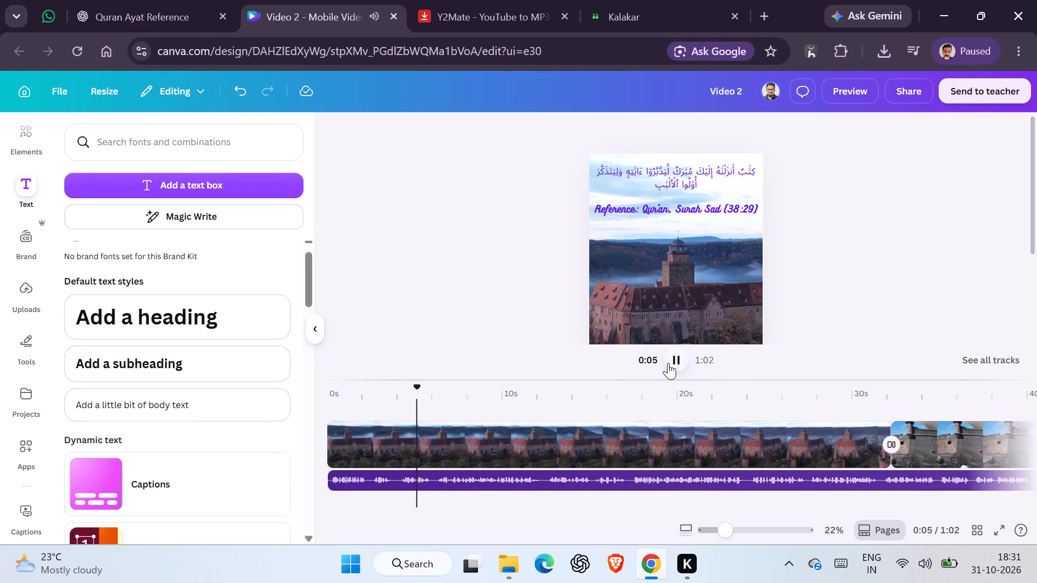
left_click(668, 363)
Search the Elements library for "quran" to find an element for the first clip.
scroll(124, 250, "up", 2)
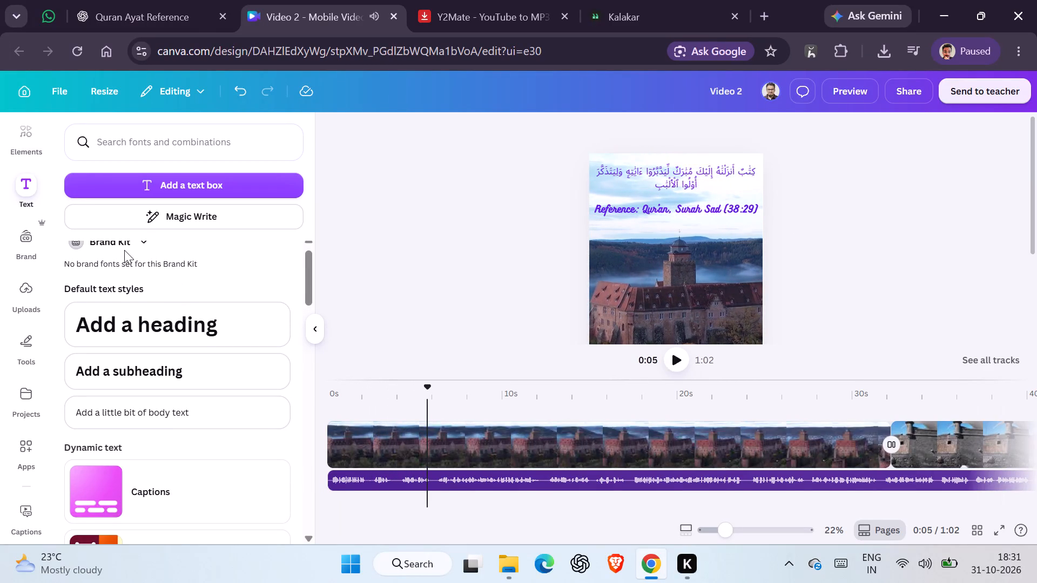
left_click(24, 236)
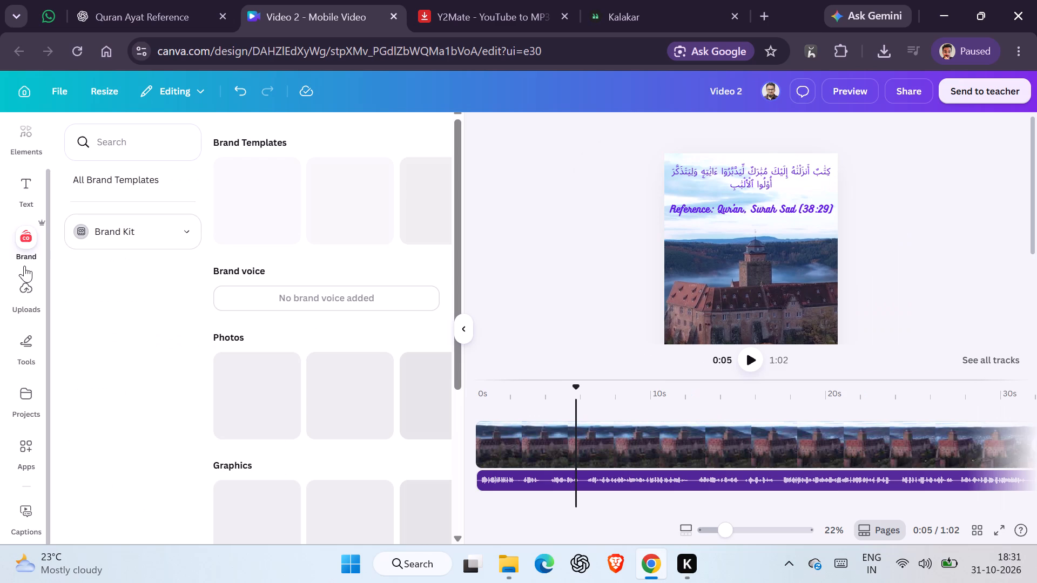
left_click(21, 302)
scroll(24, 233, "up", 1)
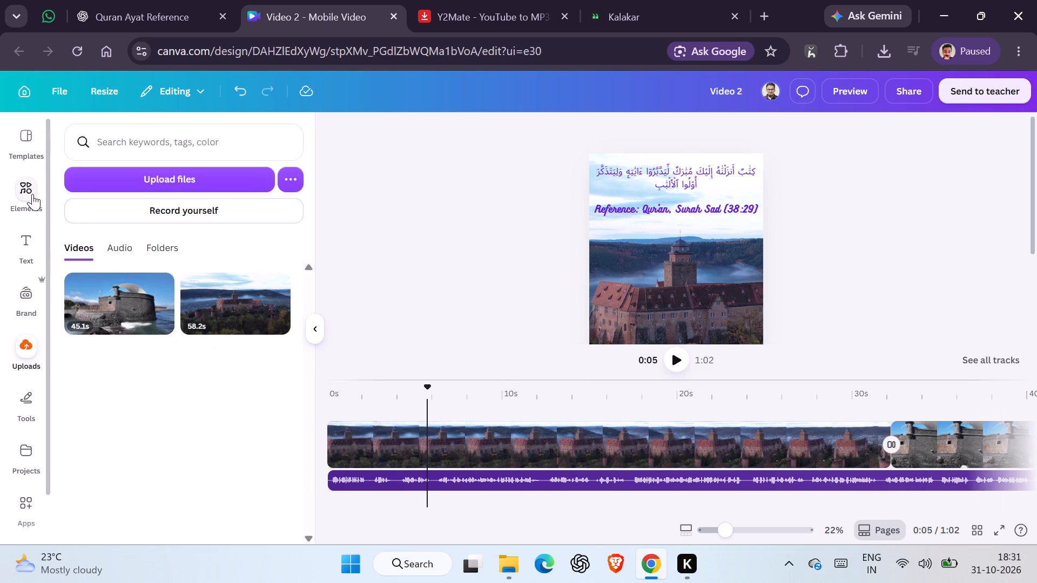
left_click(32, 194)
left_click(156, 138)
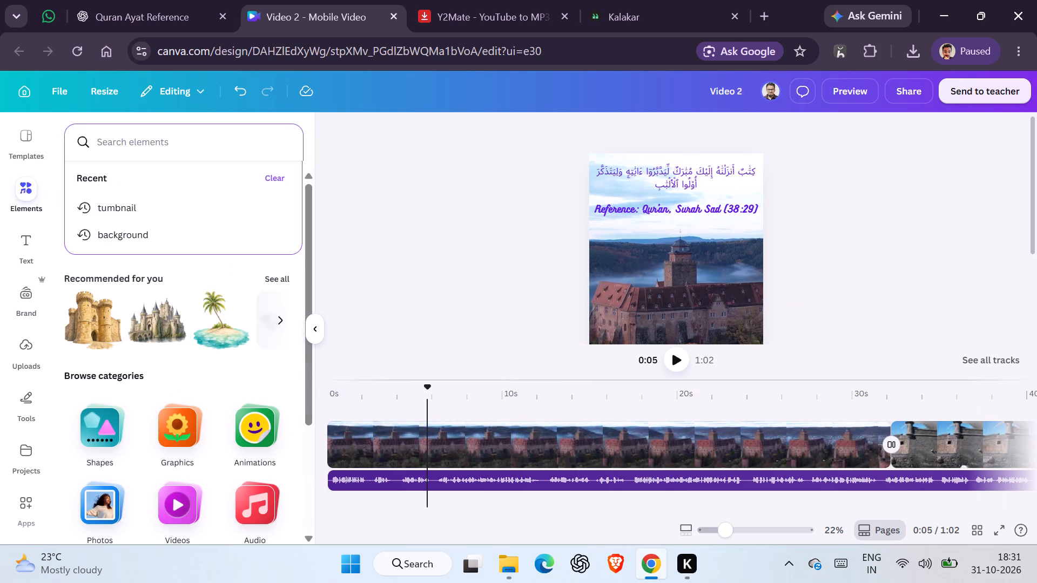
type("quran")
key("Return")
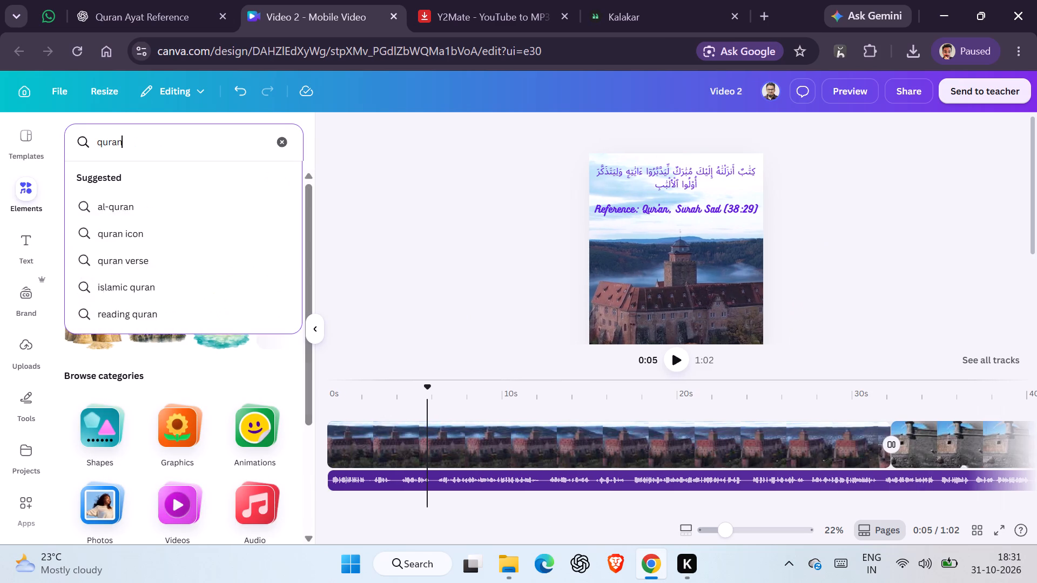
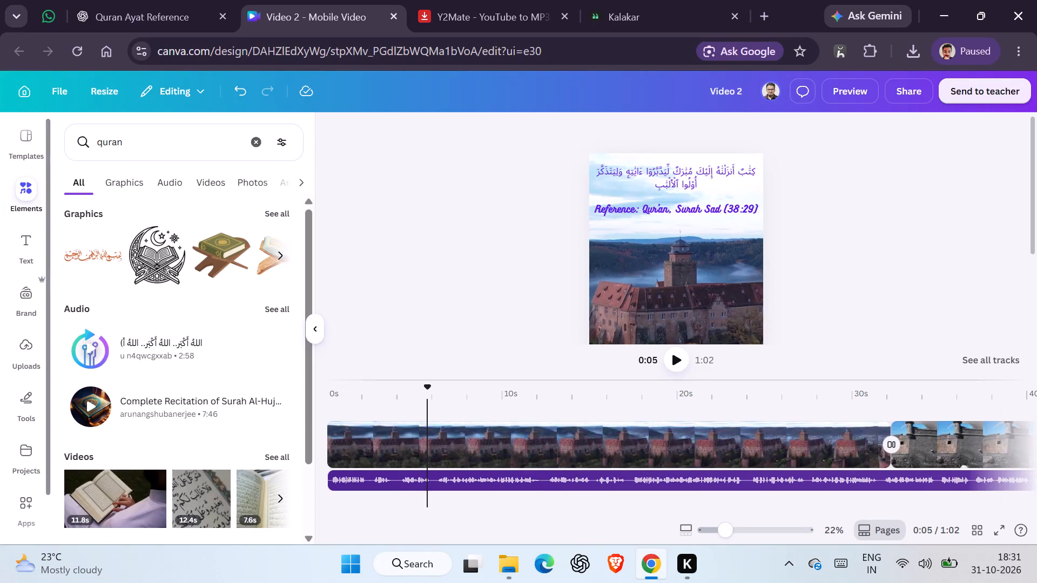
Browse the animations and photos among the "quran" results for an element that suits the first clip.
scroll(157, 214, "up", 1)
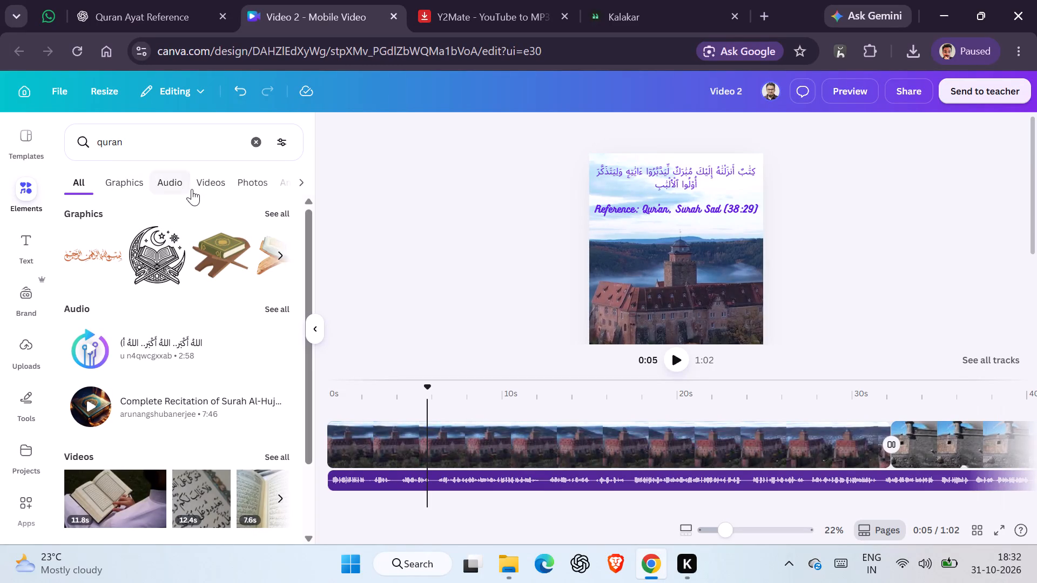
scroll(196, 189, "left", 1)
right_click(196, 189)
left_click(196, 189)
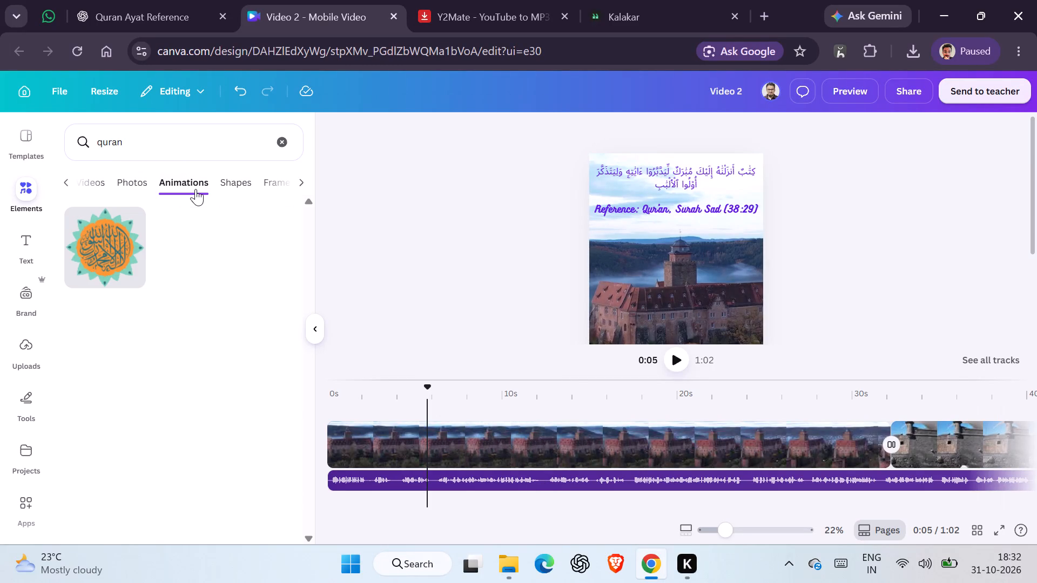
left_click(142, 187)
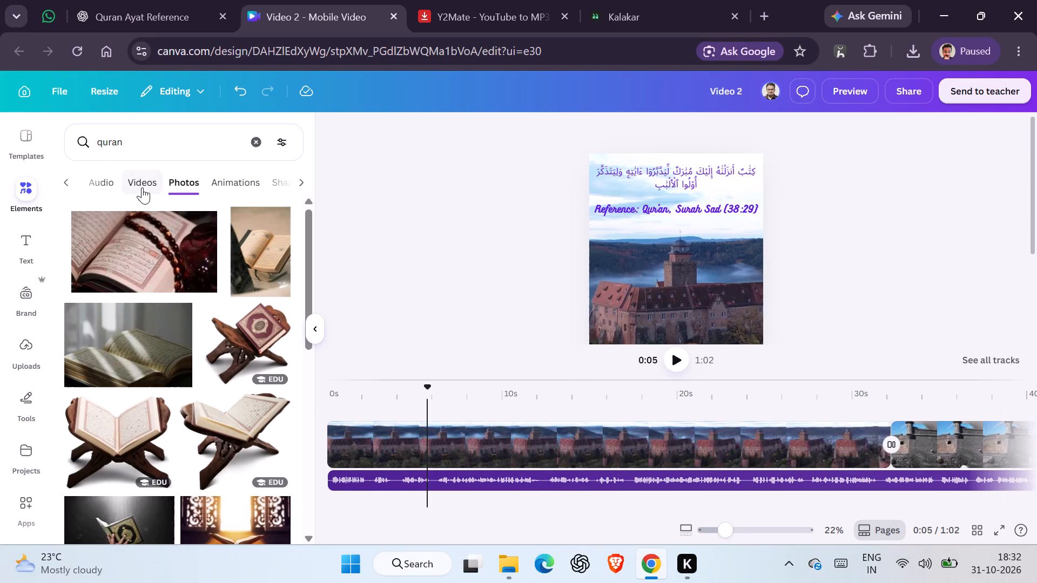
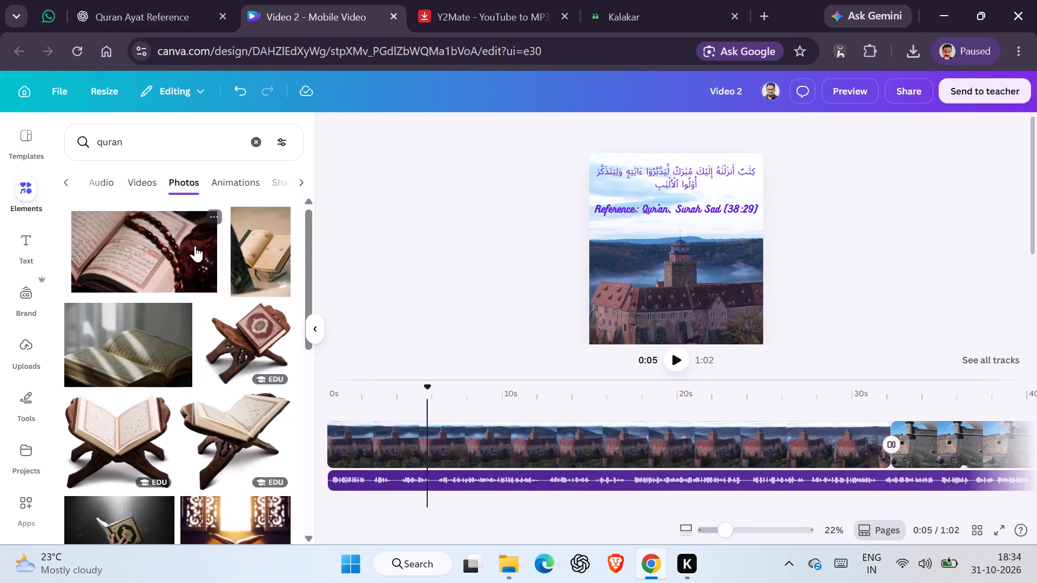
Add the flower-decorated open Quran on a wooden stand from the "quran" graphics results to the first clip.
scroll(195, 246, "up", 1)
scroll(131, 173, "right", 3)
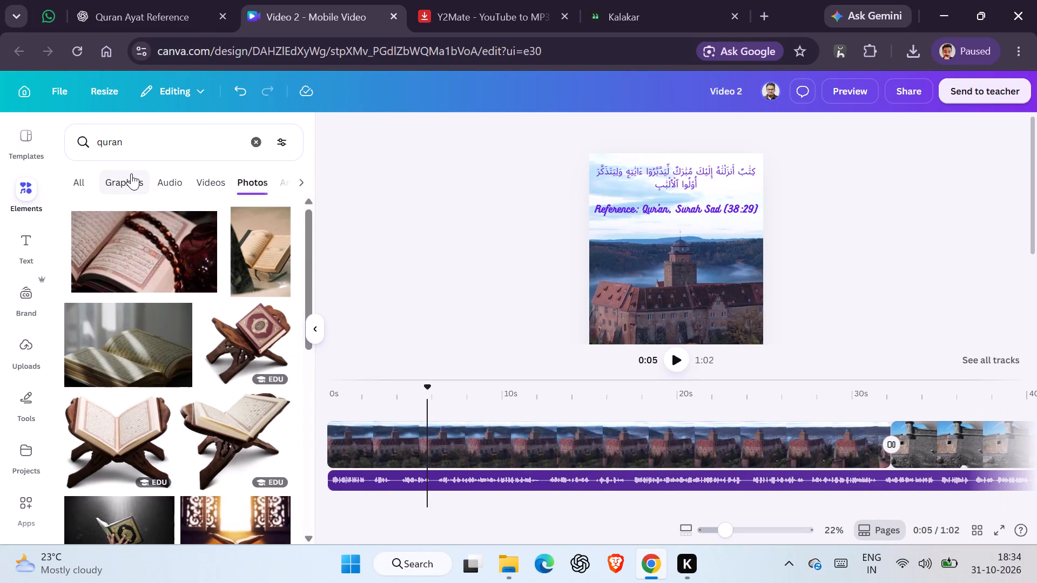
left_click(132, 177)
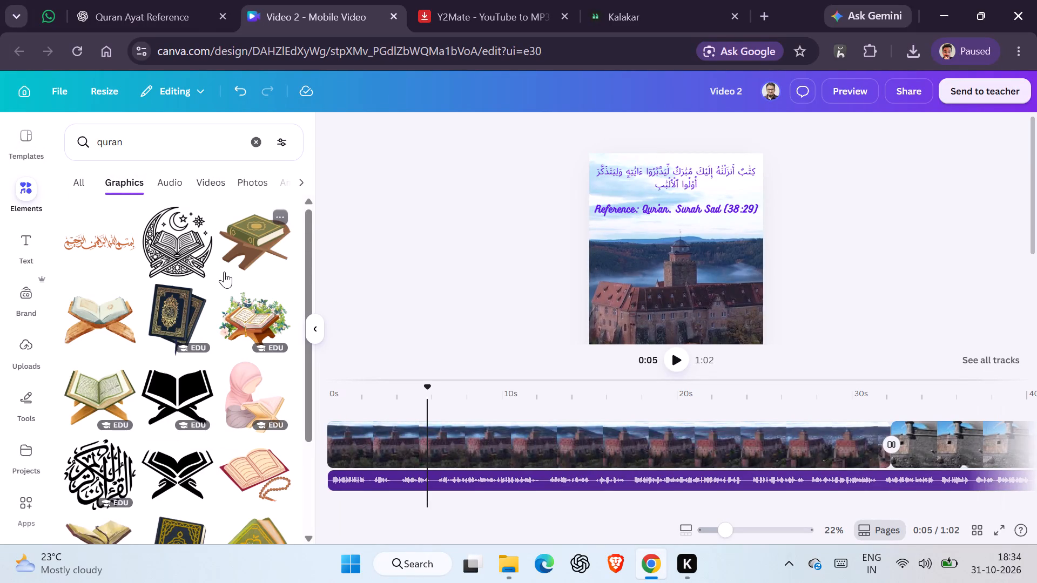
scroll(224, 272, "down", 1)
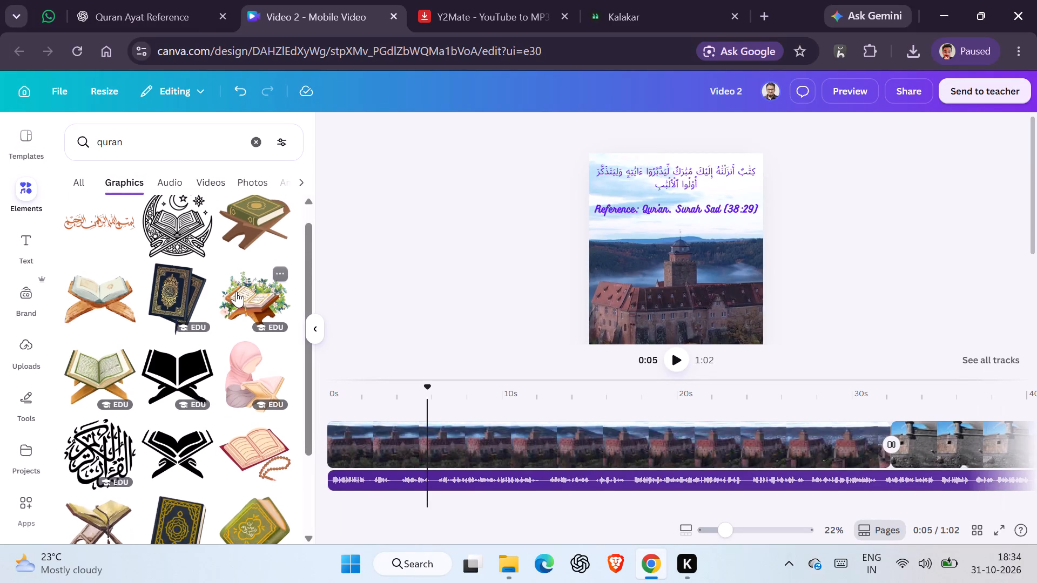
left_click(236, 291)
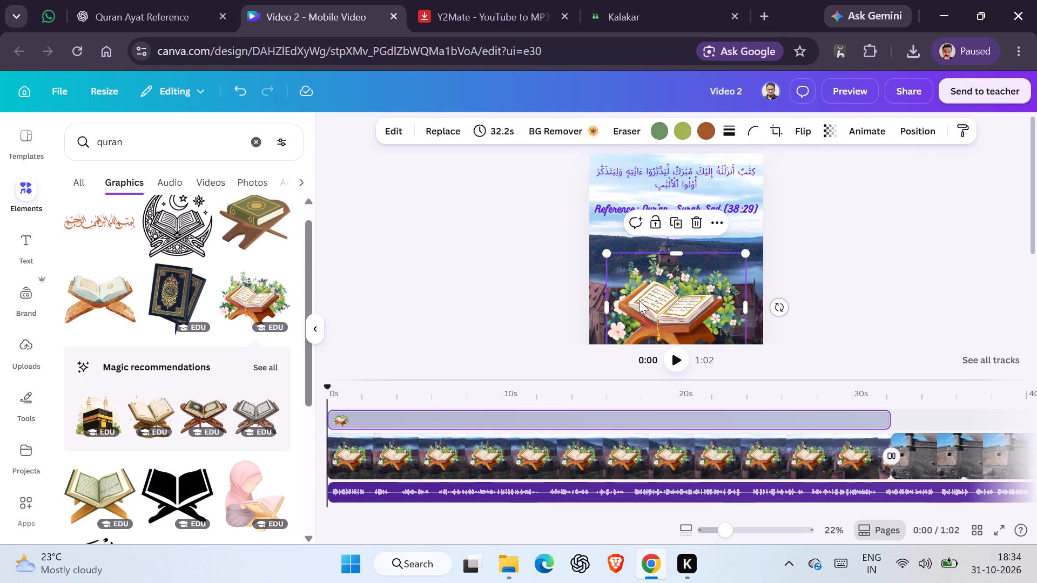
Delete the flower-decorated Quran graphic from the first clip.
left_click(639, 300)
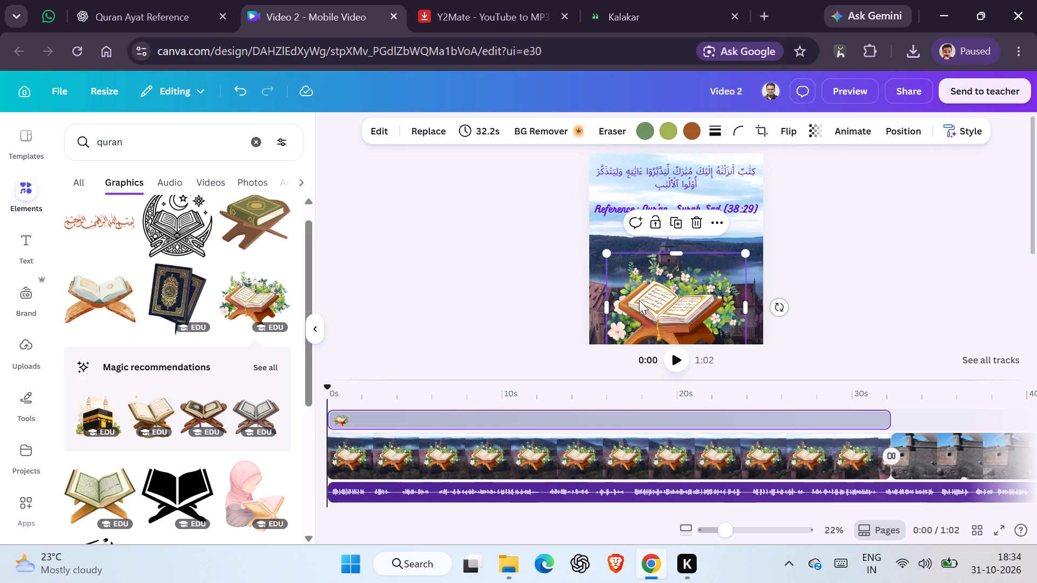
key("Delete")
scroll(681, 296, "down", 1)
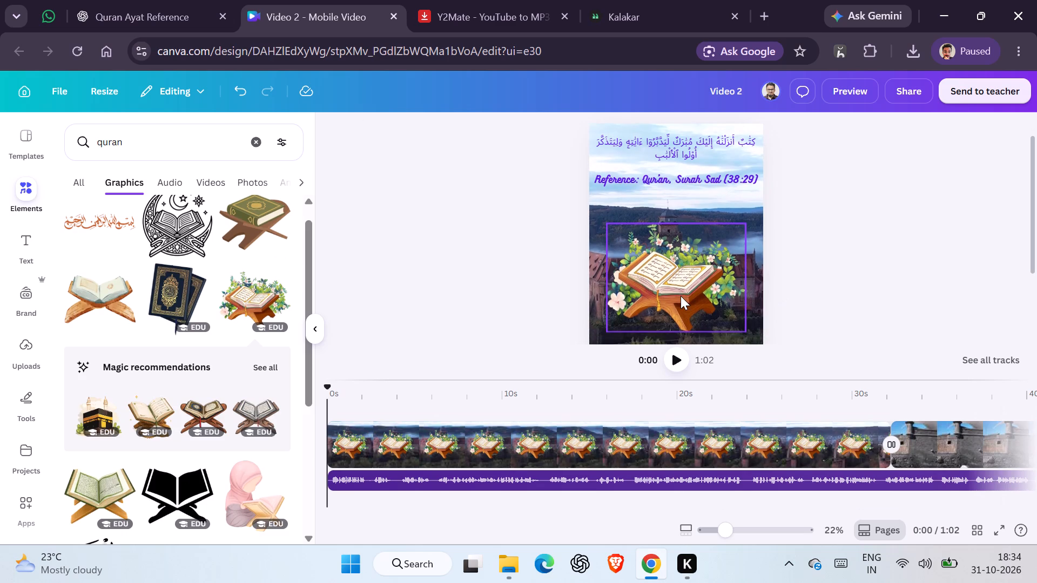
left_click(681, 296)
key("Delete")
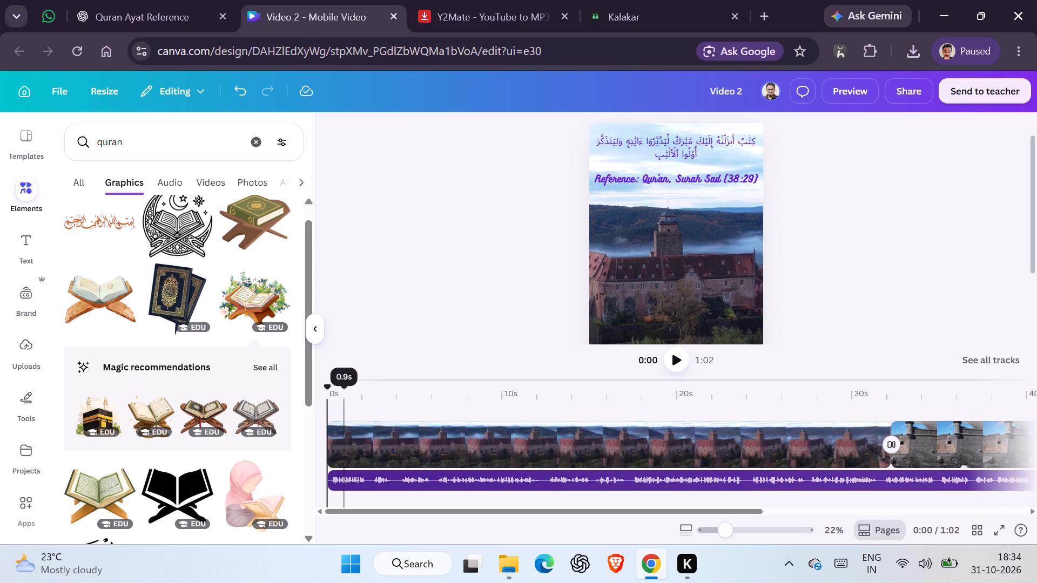
Browse the video results for "quran" for footage that suits the first clip.
left_click(71, 179)
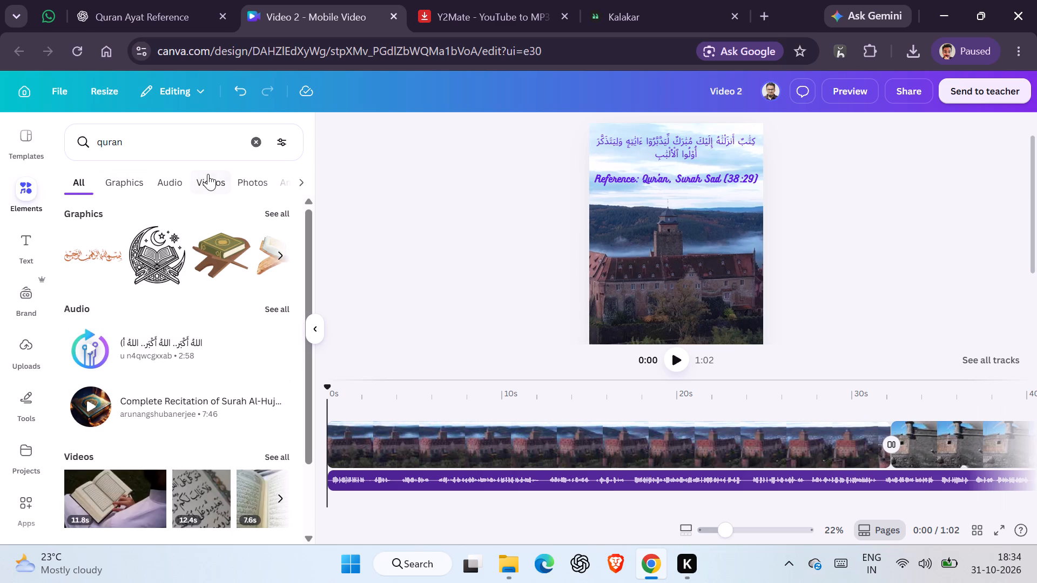
left_click(208, 174)
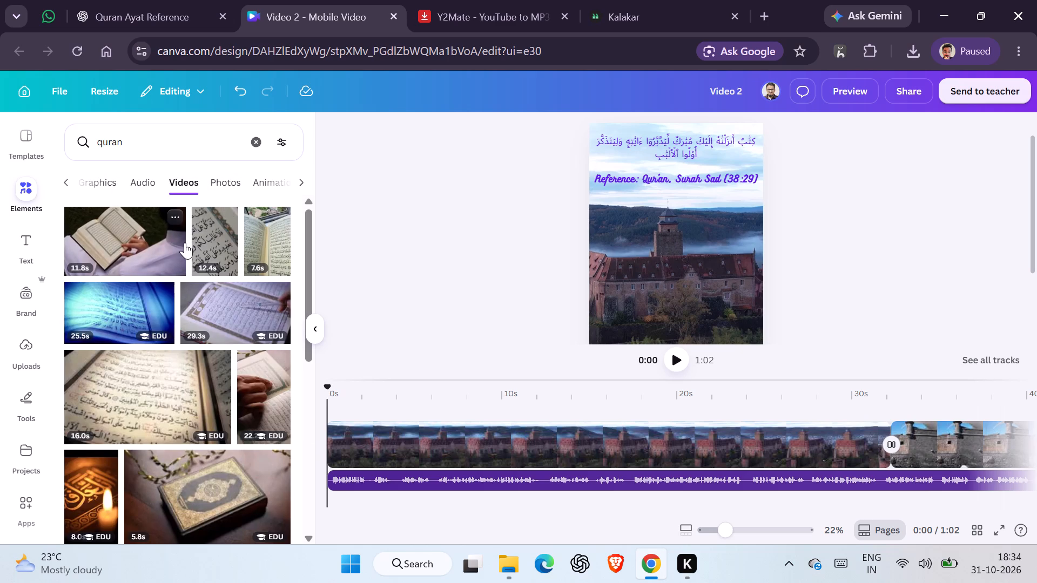
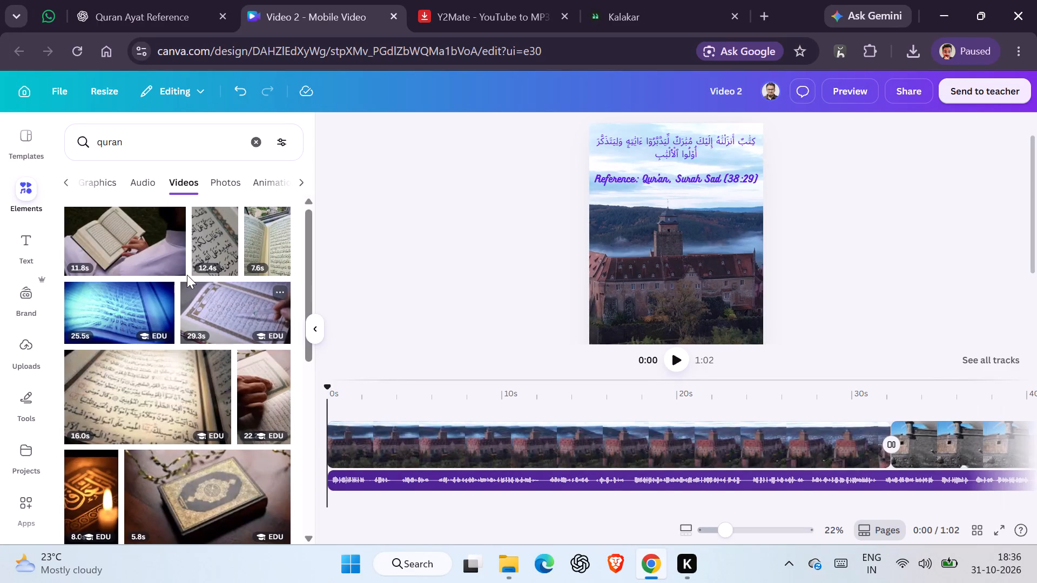
Look through more of the "quran" video results for footage that suits the first clip.
scroll(205, 381, "down", 3)
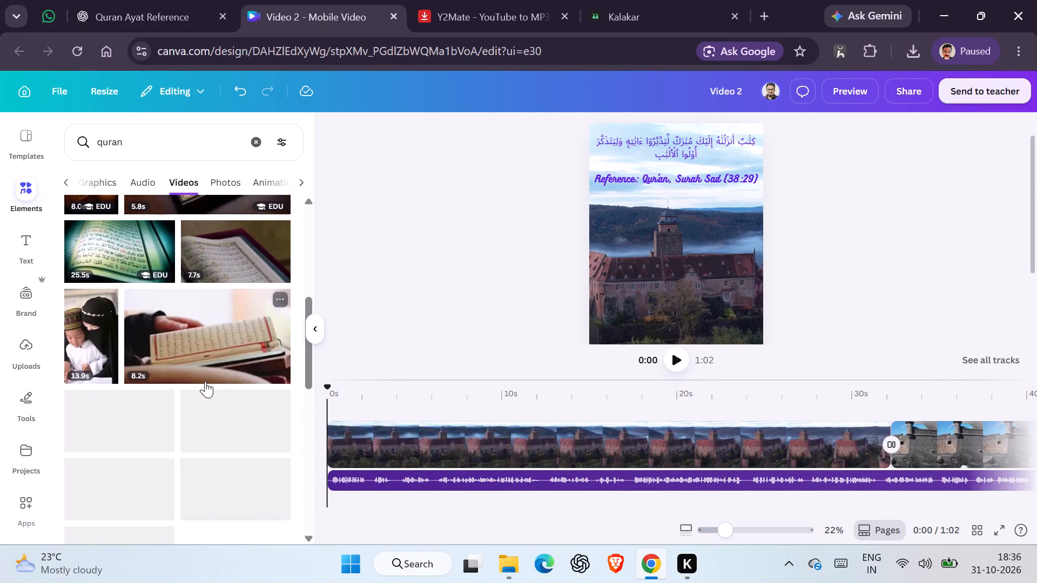
scroll(205, 381, "down", 2)
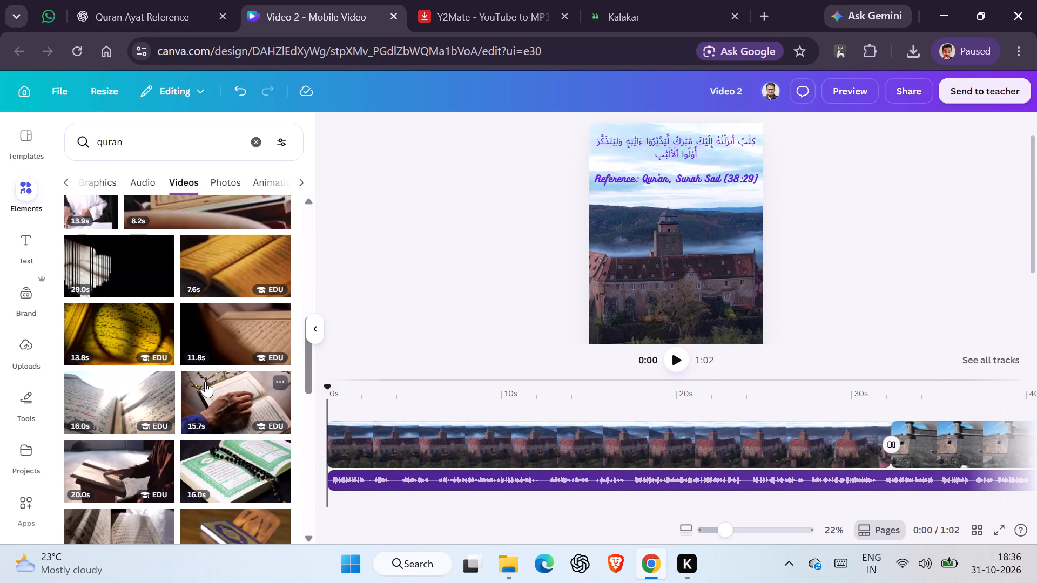
scroll(205, 381, "down", 3)
scroll(205, 381, "up", 1)
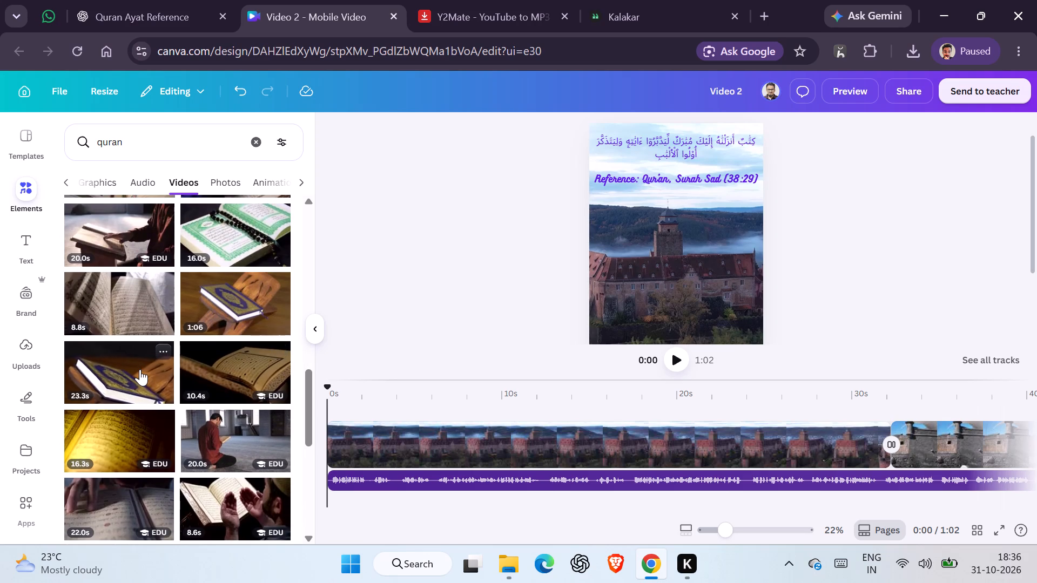
scroll(157, 412, "up", 1)
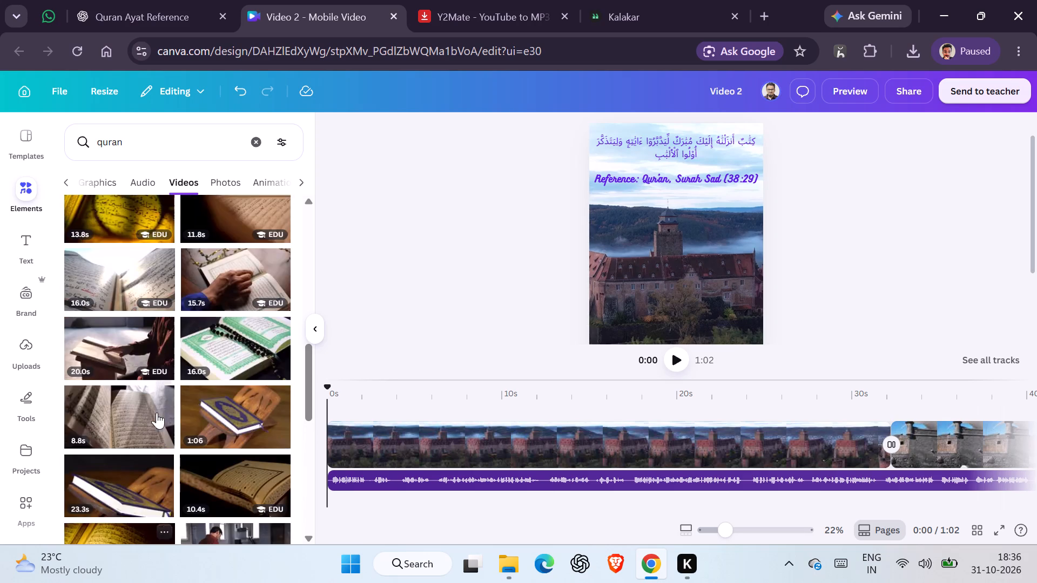
scroll(157, 412, "up", 3)
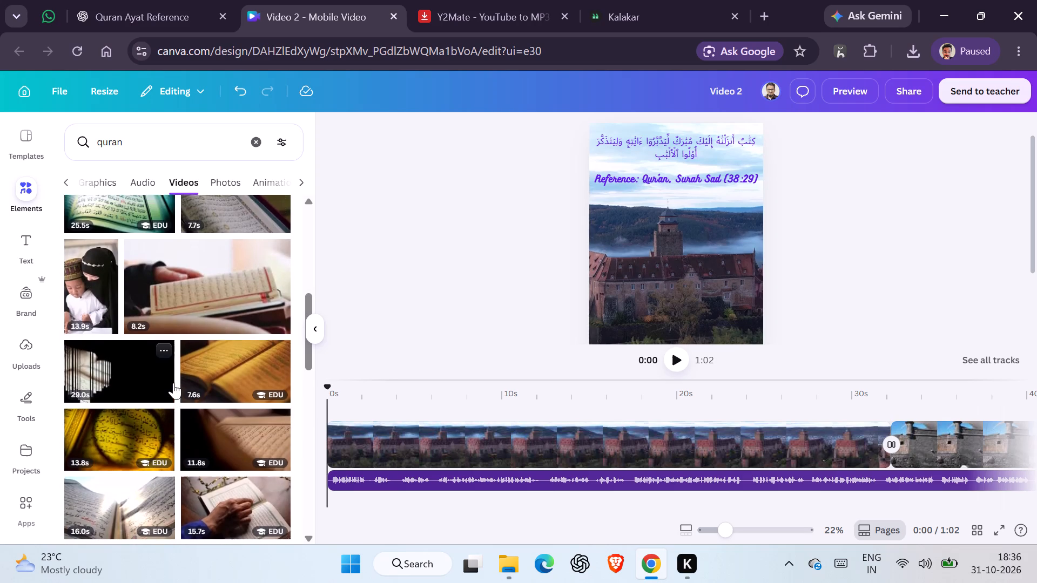
scroll(173, 383, "up", 1)
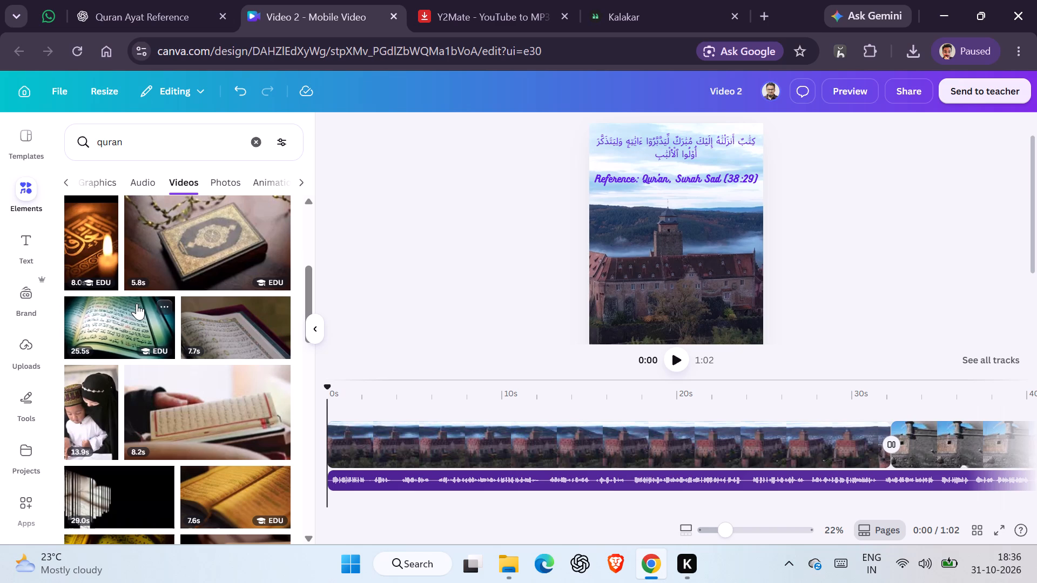
Search the video elements for "quran with meaning".
left_click(163, 132)
key("space")
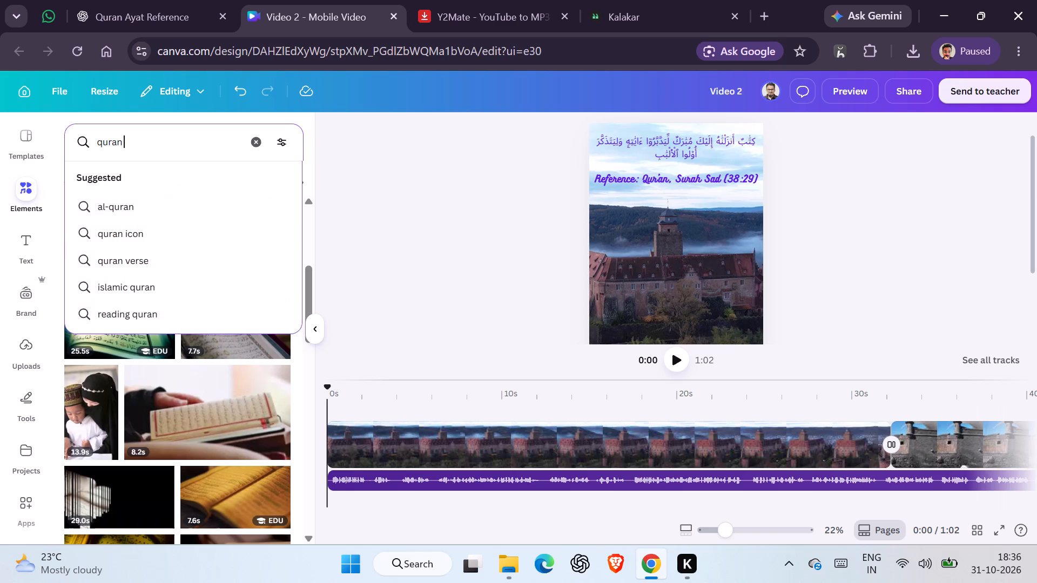
type("q=w")
key("BackSpace")
key("BackSpace")
key("BackSpace")
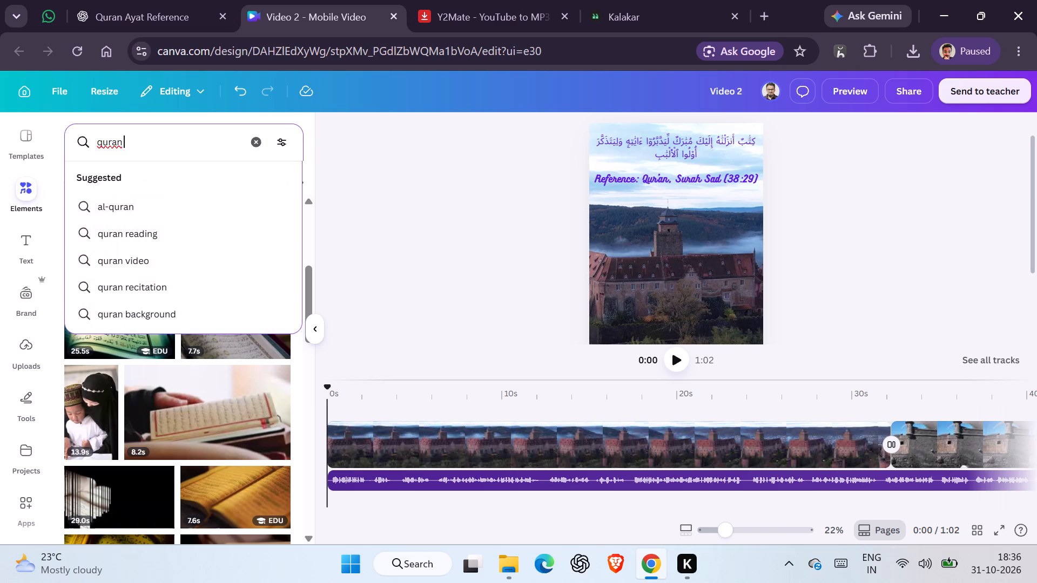
type("with mena")
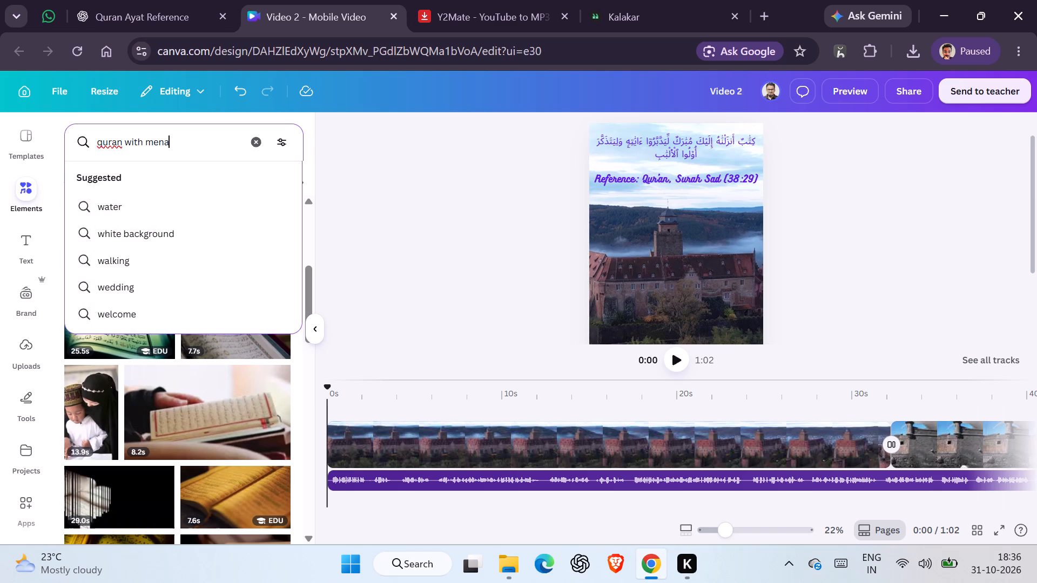
key("BackSpace")
key("BackSpace")
type("aning")
key("Return")
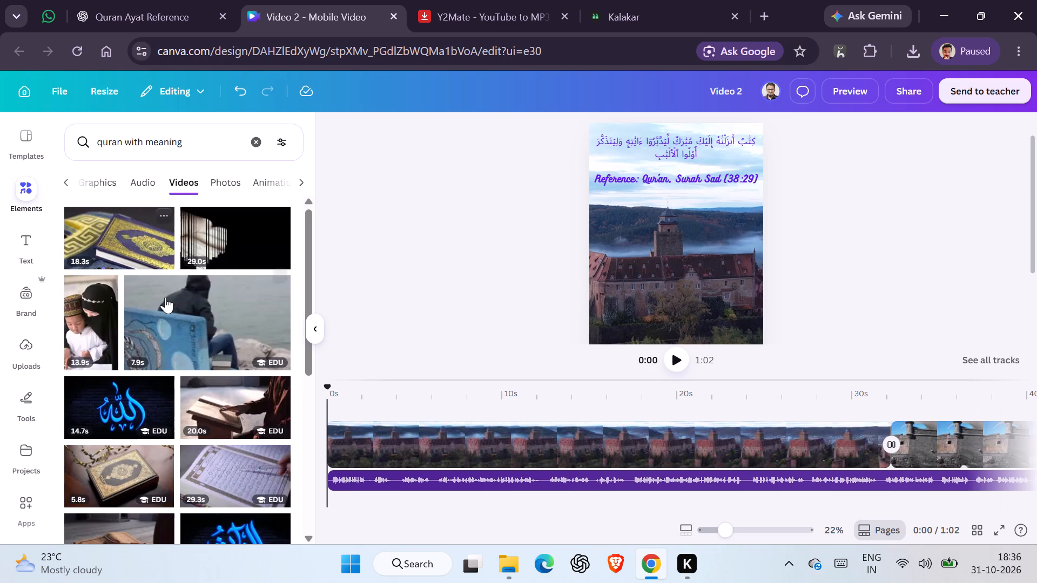
Browse the "quran with meaning" video results for suitable footage.
scroll(165, 296, "down", 1)
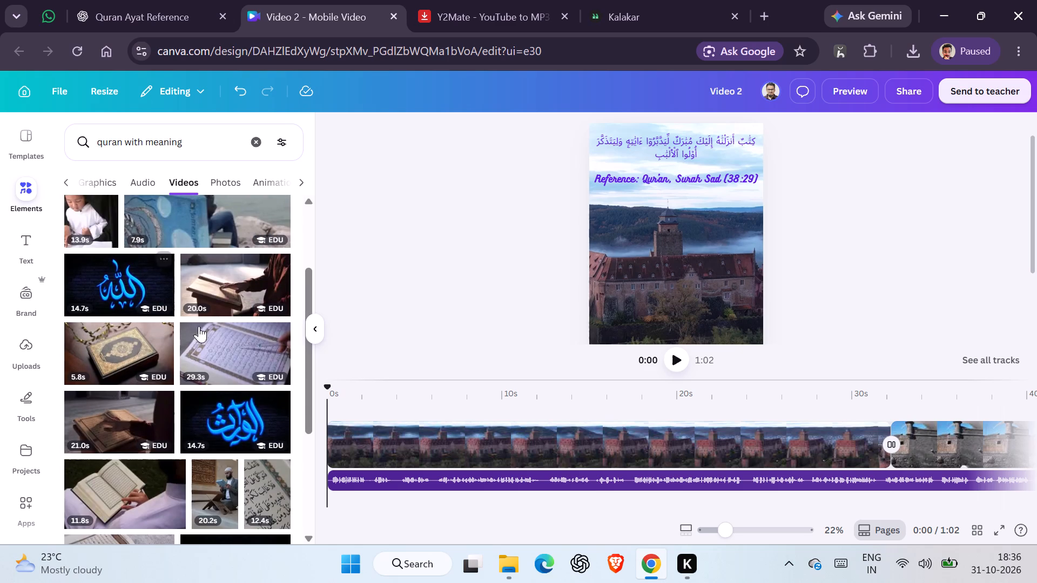
scroll(217, 336, "down", 1)
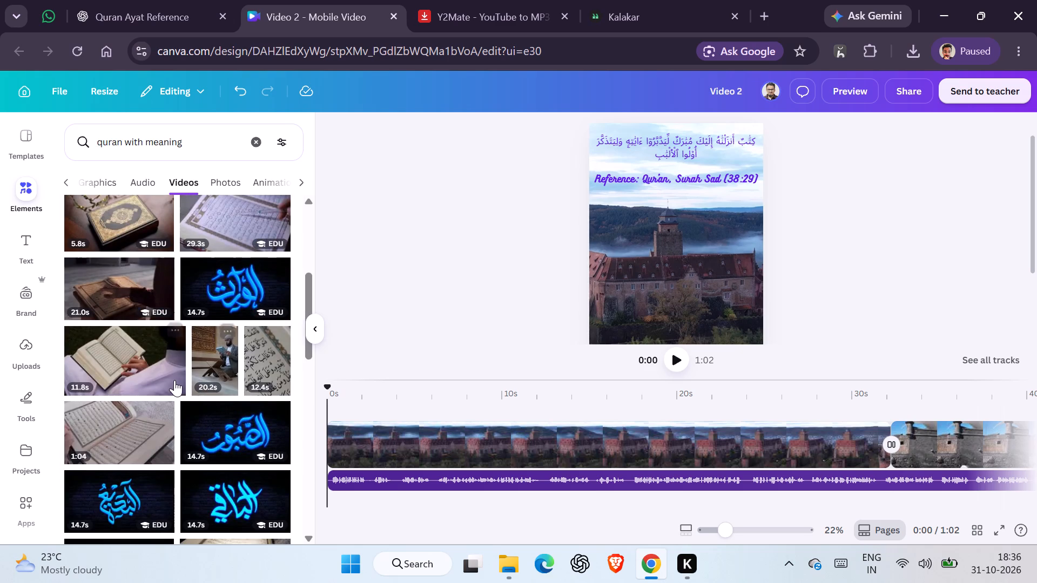
scroll(174, 380, "down", 2)
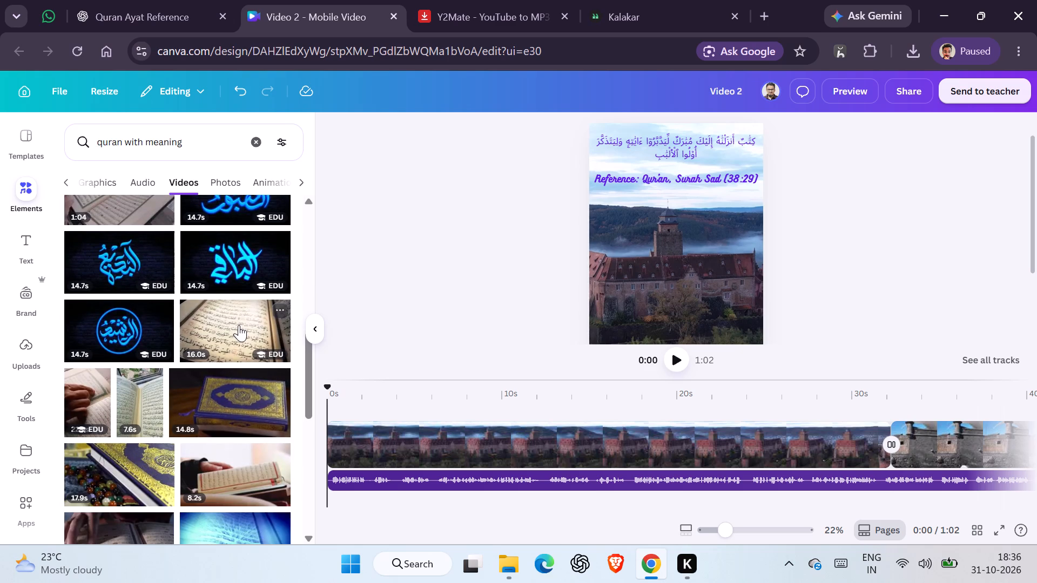
scroll(239, 325, "down", 1)
scroll(176, 479, "down", 3)
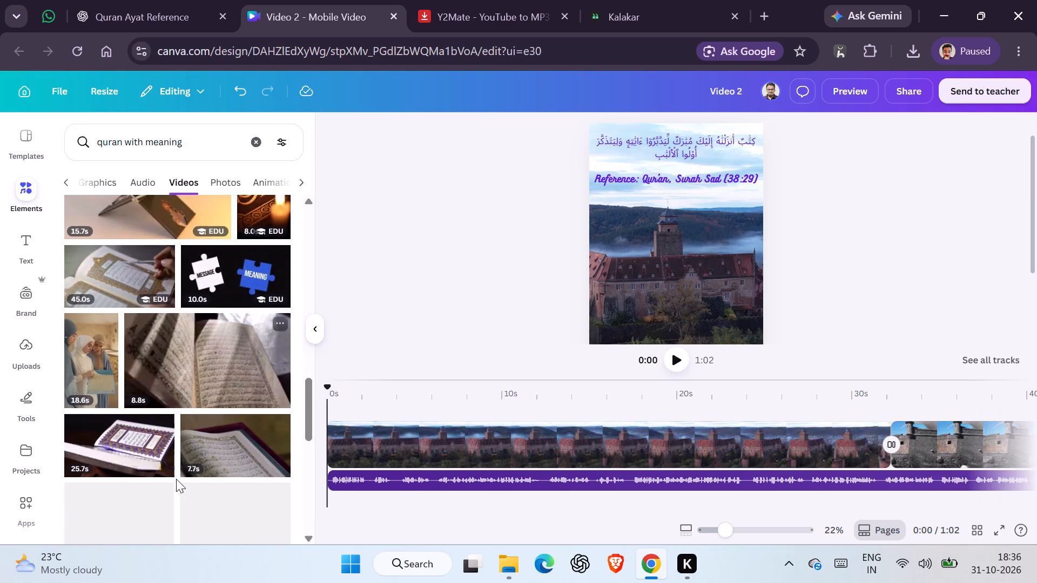
scroll(176, 479, "down", 1)
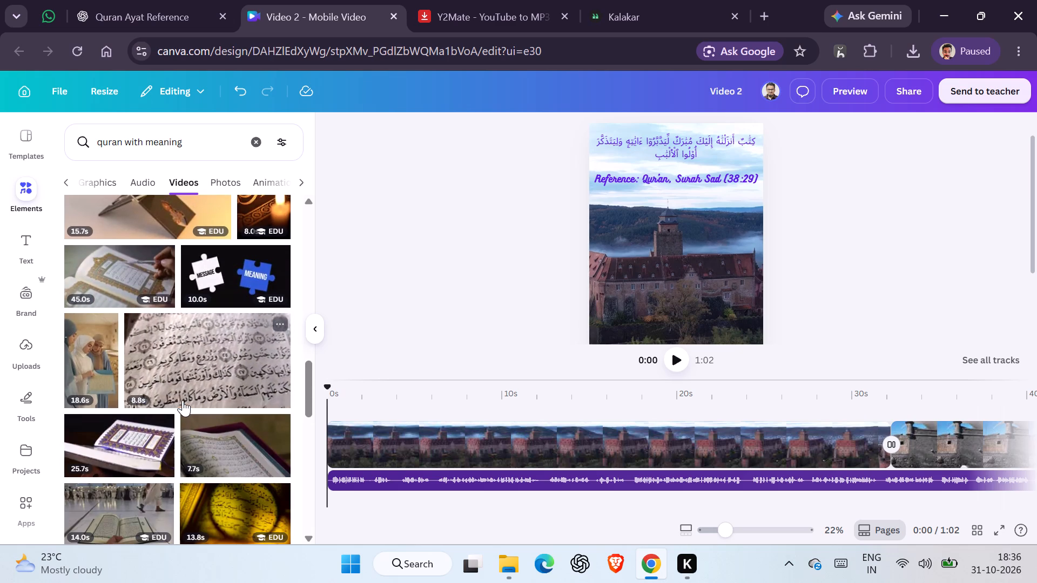
scroll(183, 400, "down", 1)
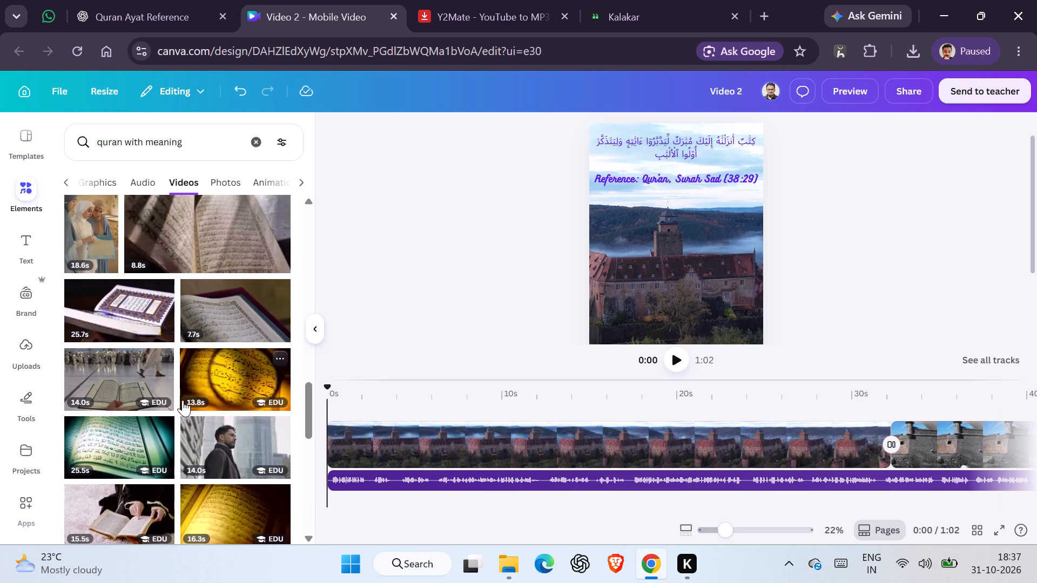
scroll(183, 400, "down", 2)
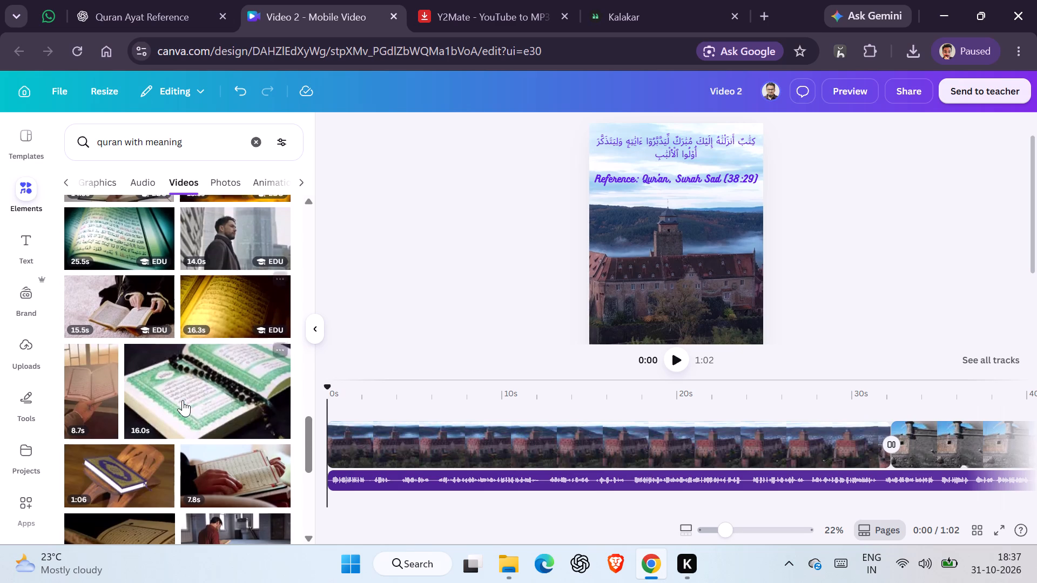
scroll(183, 400, "down", 1)
scroll(183, 400, "up", 1)
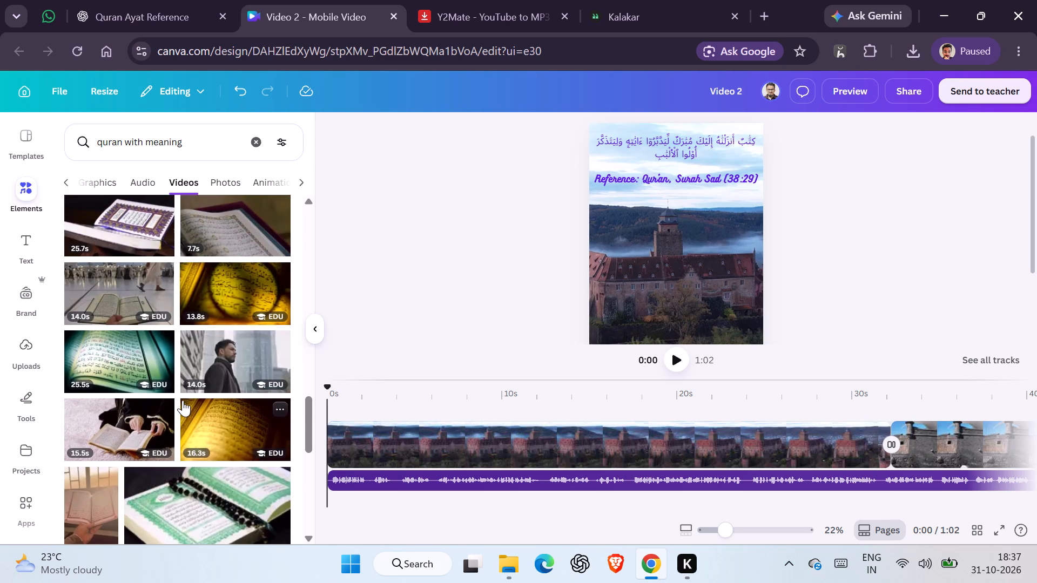
scroll(183, 400, "up", 1)
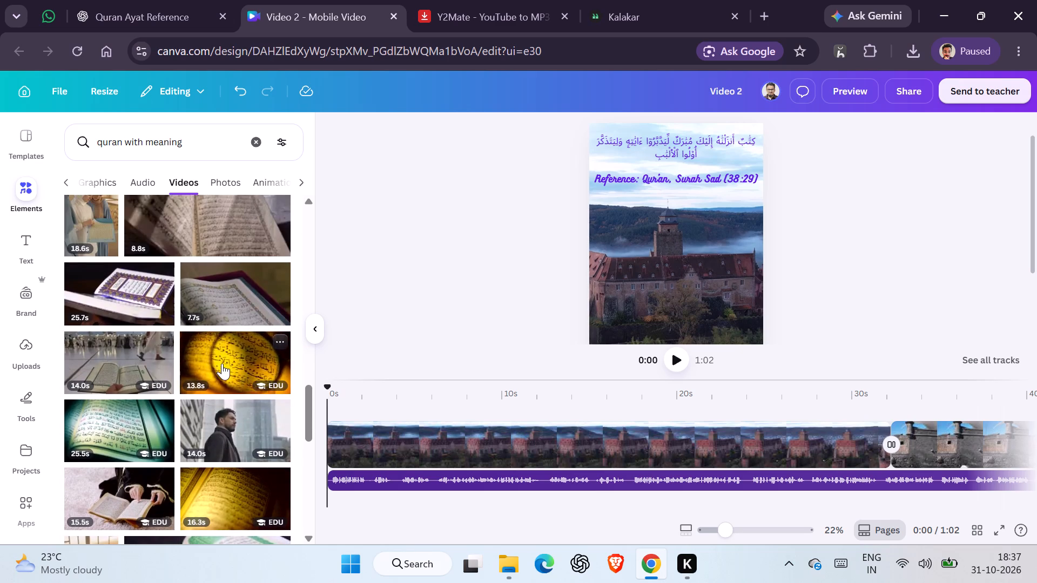
scroll(222, 363, "down", 2)
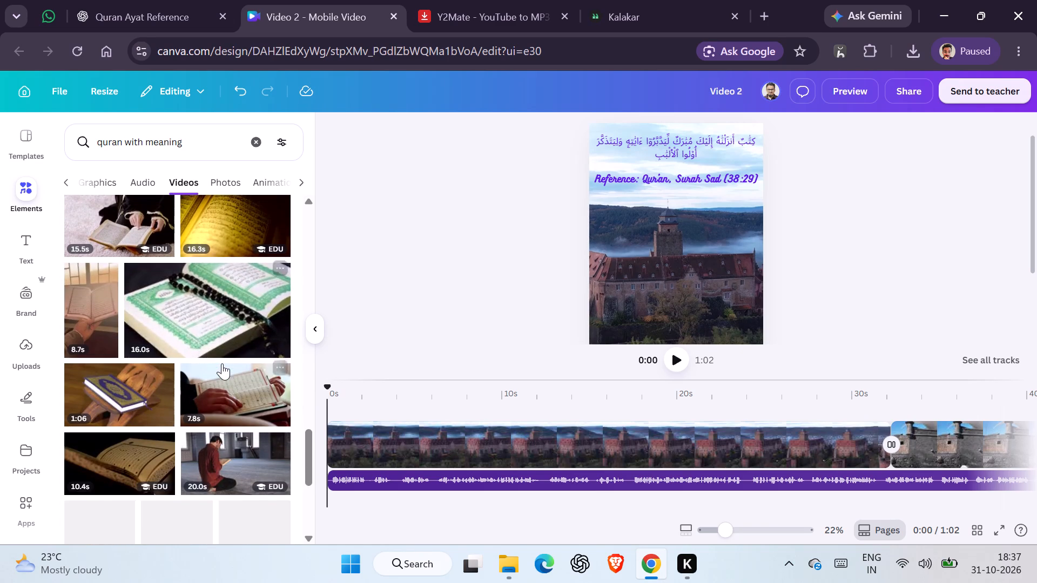
scroll(222, 363, "down", 4)
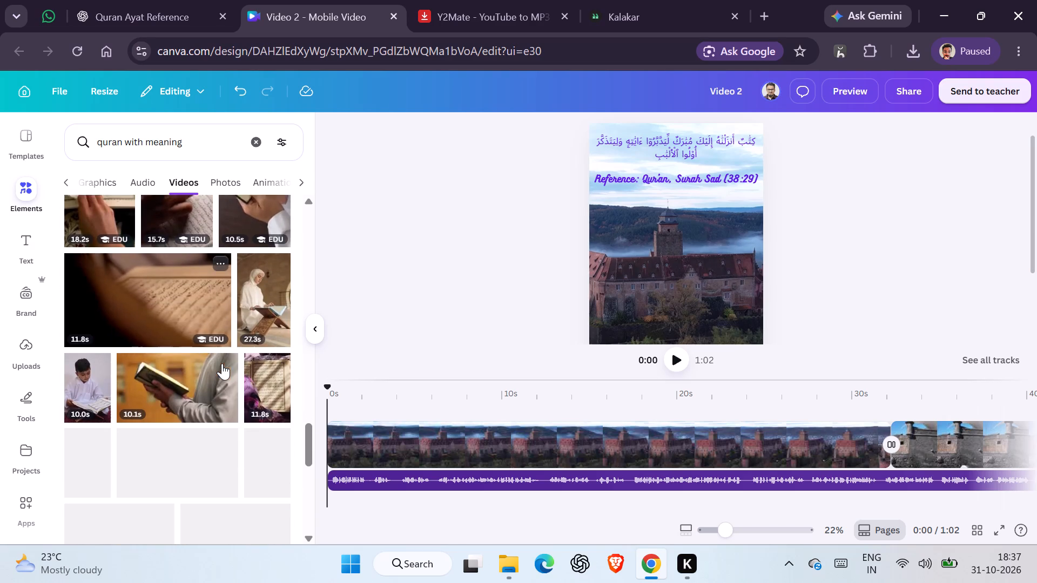
scroll(222, 363, "down", 1)
scroll(222, 363, "up", 8)
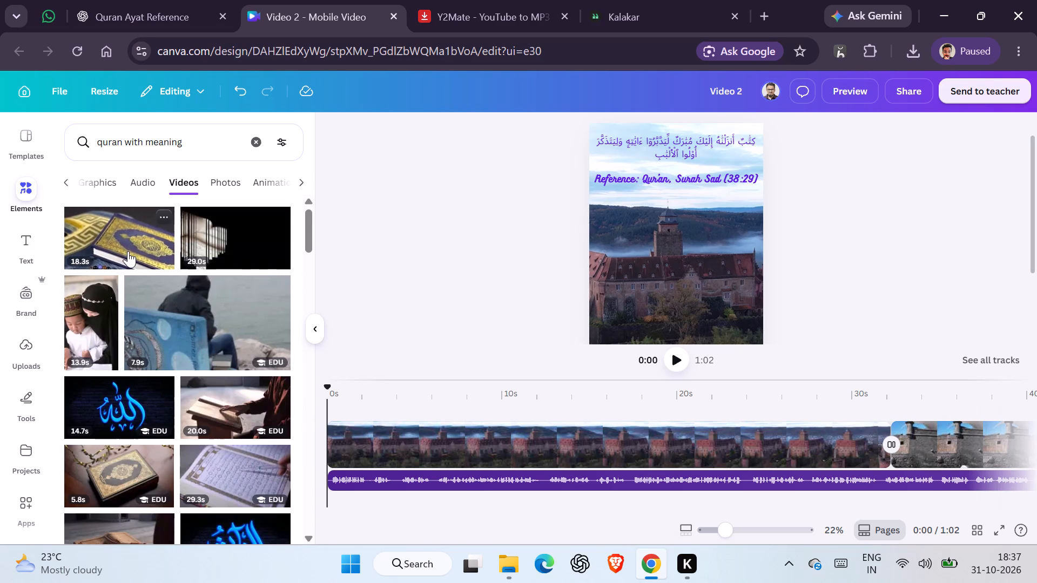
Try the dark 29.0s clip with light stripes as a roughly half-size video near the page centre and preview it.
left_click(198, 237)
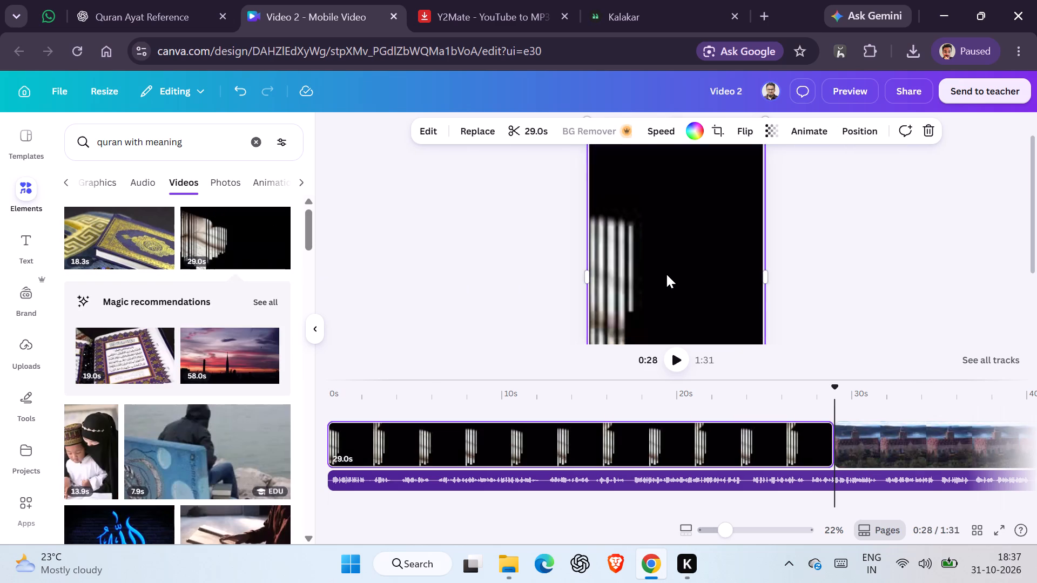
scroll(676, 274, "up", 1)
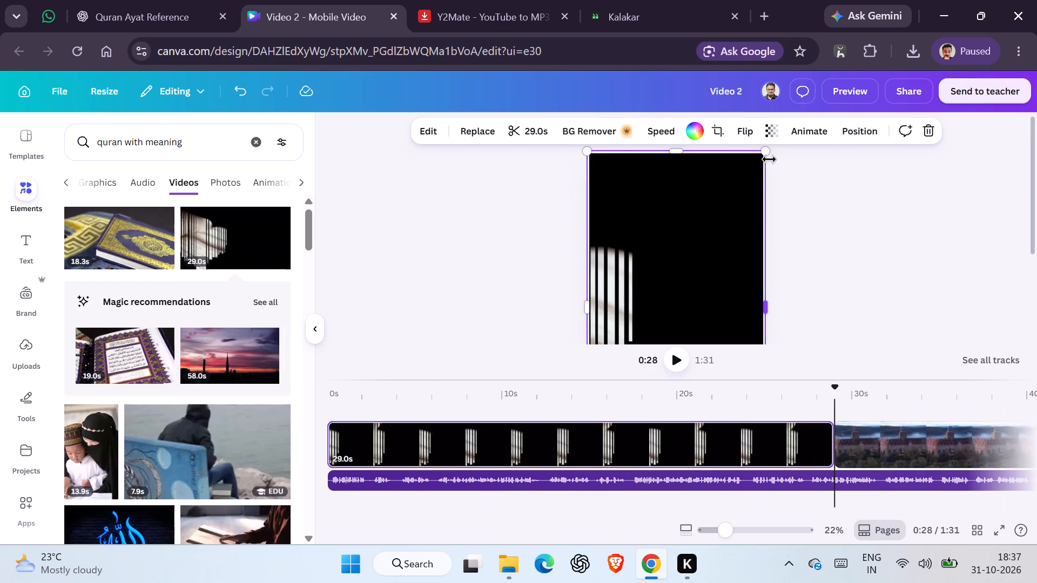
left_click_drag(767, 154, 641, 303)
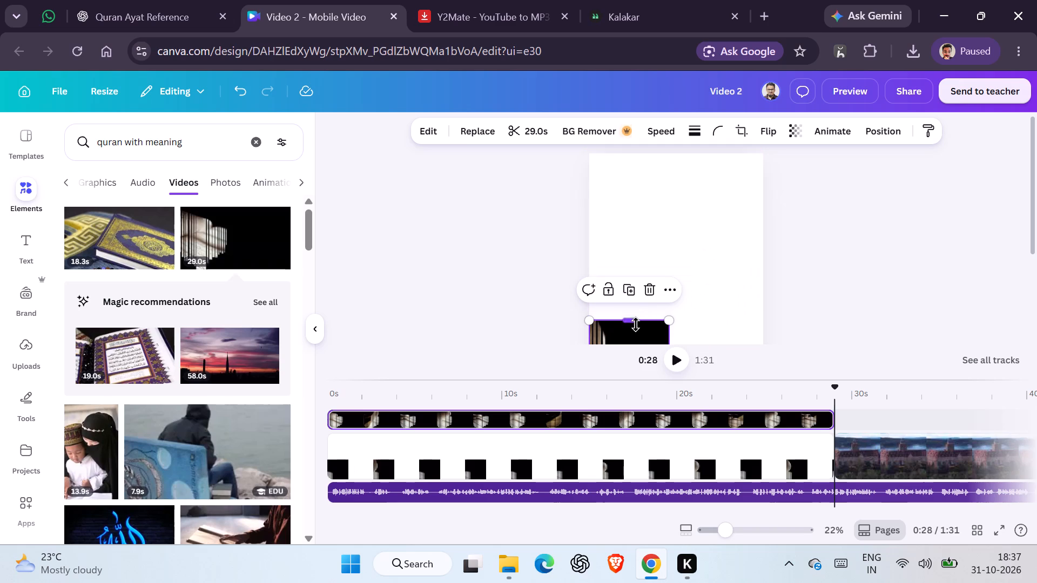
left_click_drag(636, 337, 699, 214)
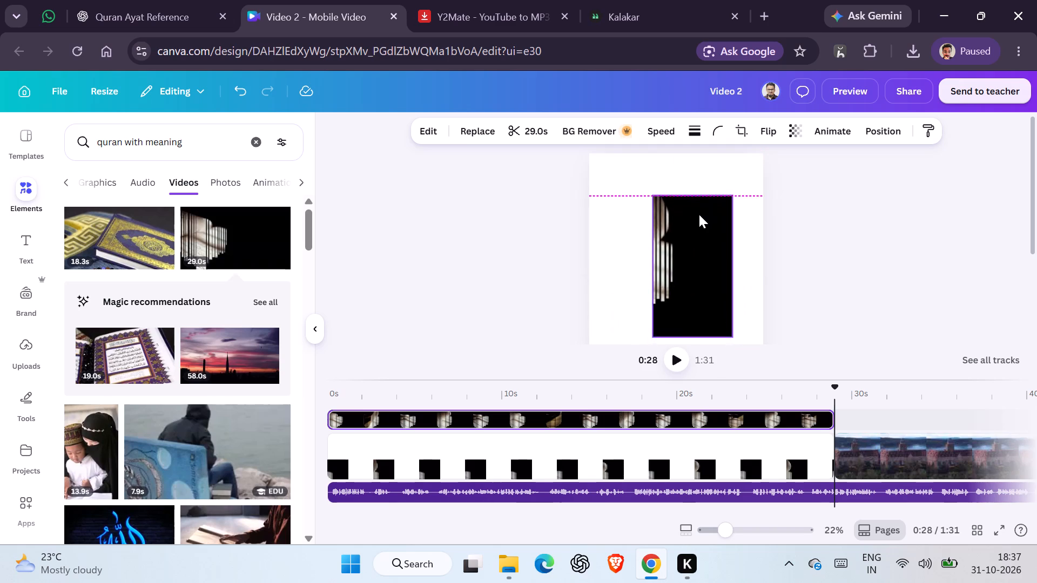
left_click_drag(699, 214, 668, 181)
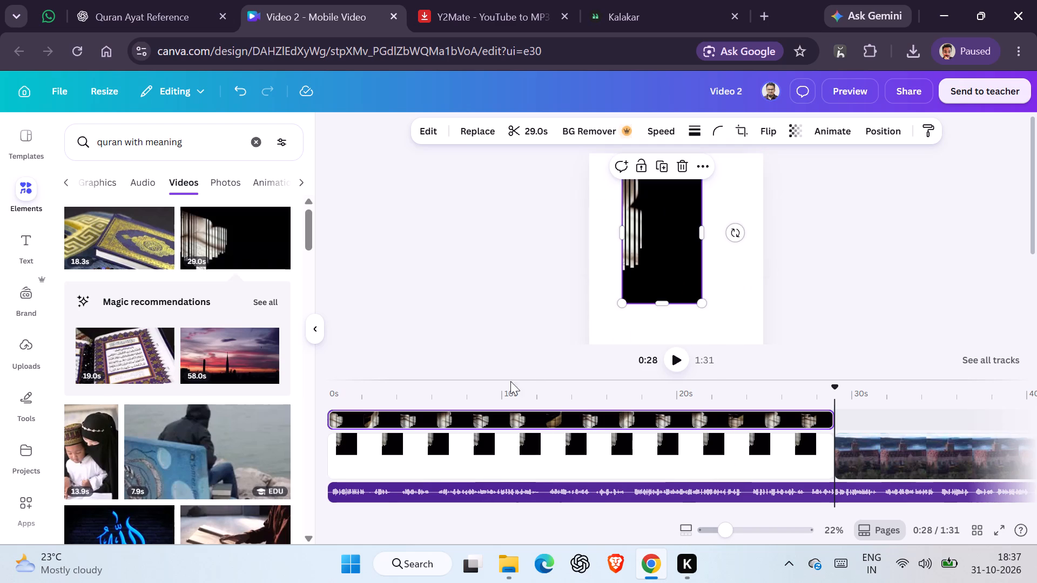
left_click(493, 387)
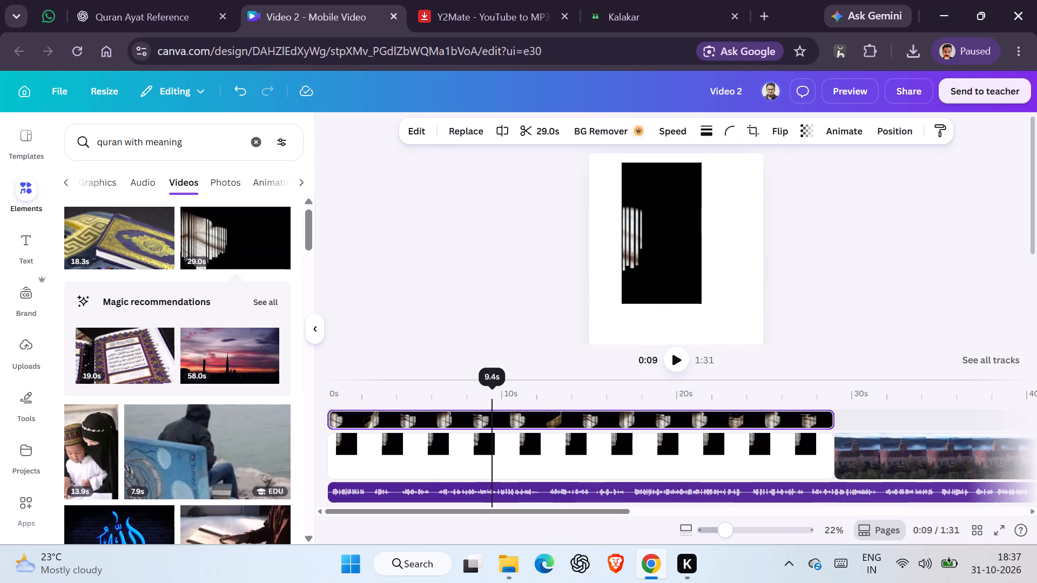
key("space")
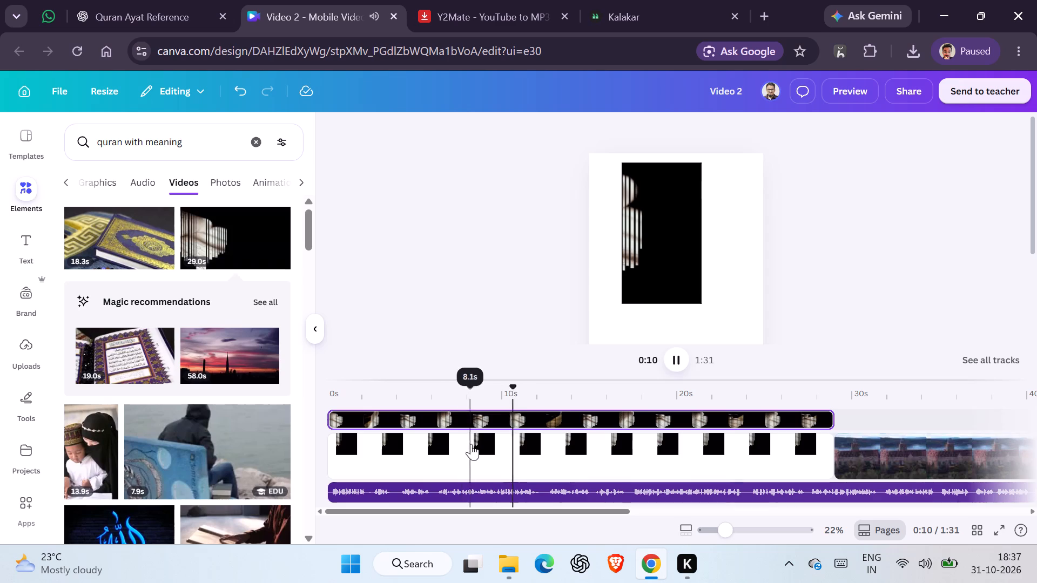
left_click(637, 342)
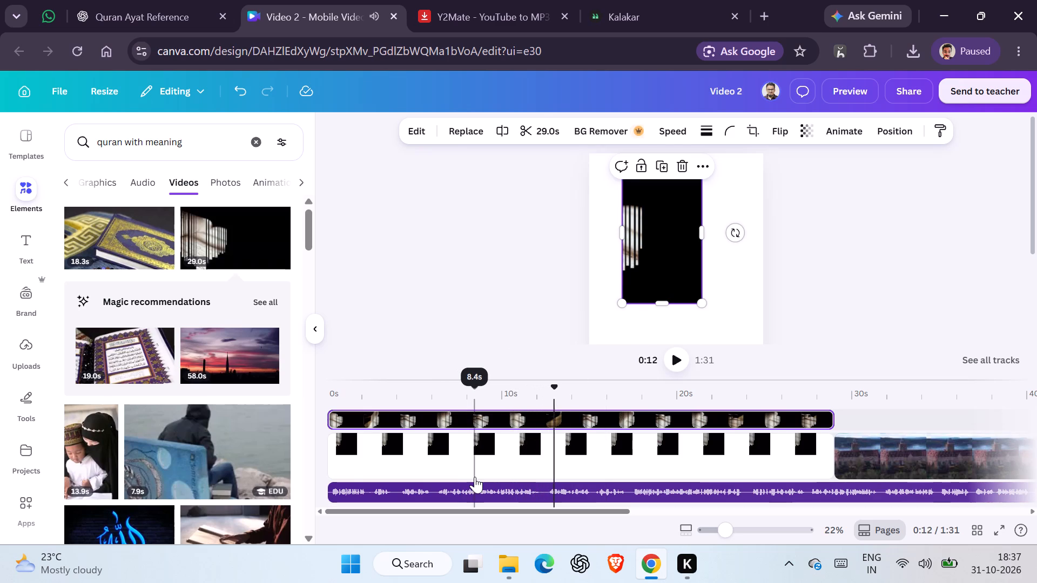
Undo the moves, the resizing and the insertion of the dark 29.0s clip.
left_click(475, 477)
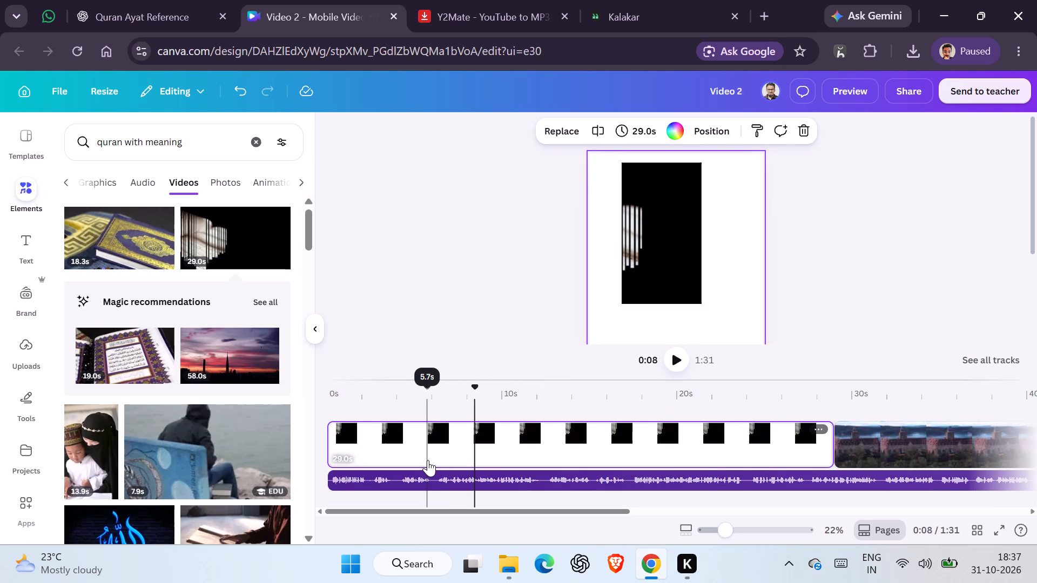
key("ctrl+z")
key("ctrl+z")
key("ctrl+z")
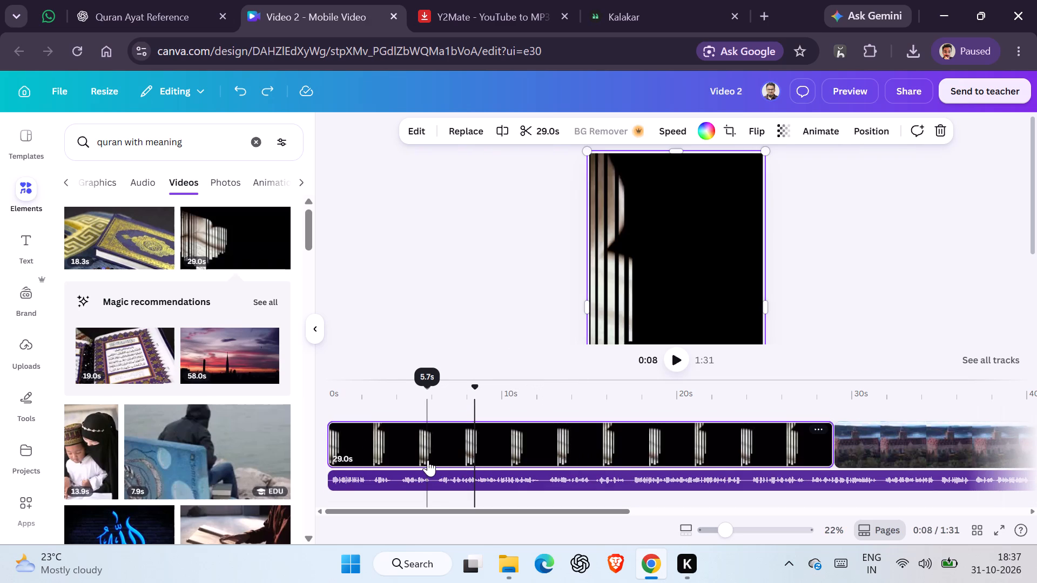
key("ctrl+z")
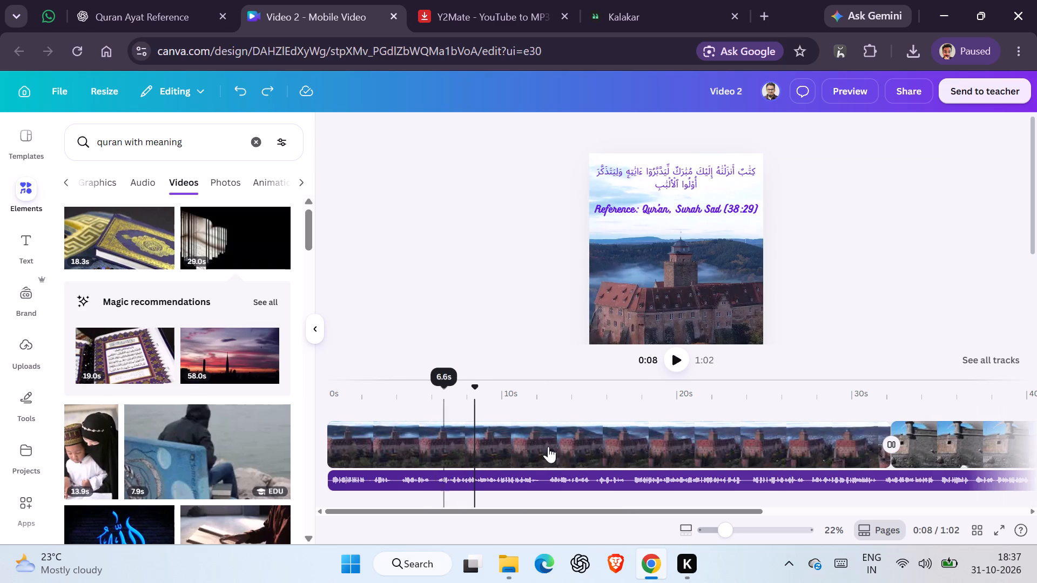
Go to 0:36 in the second clip, the stone fortress footage, and show all timeline tracks.
scroll(679, 456, "left", 6)
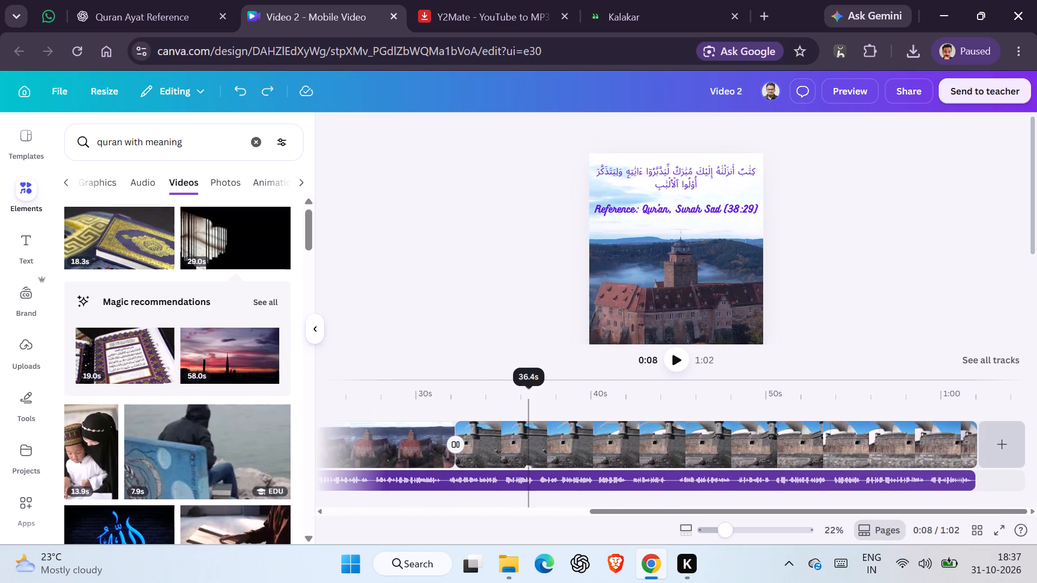
left_click(522, 388)
left_click(977, 356)
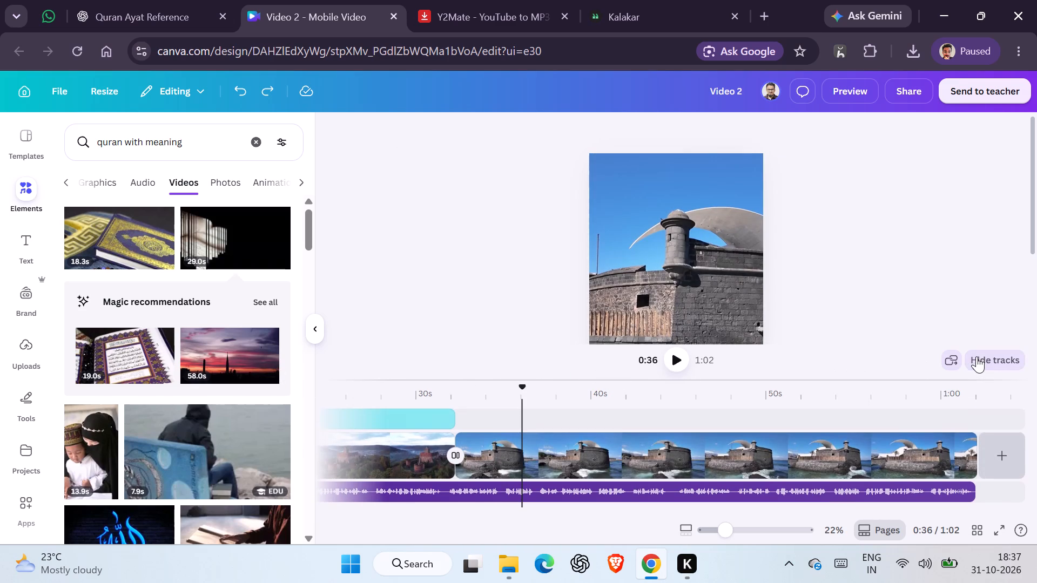
Extend the Surah Sad verse text on the timeline to the end of the video at 1:02 and preview it.
scroll(458, 452, "right", 6)
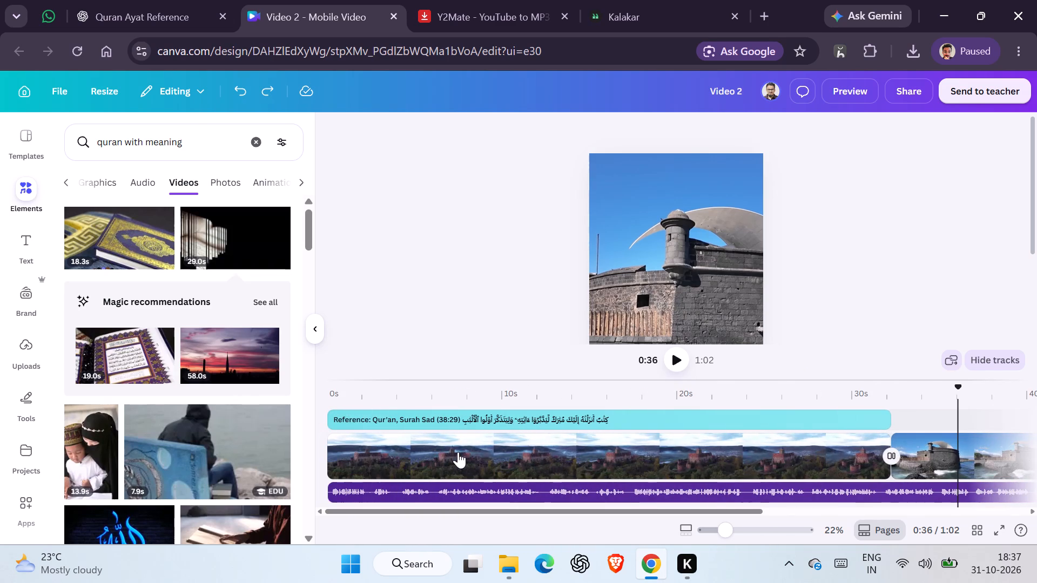
scroll(594, 428, "left", 4)
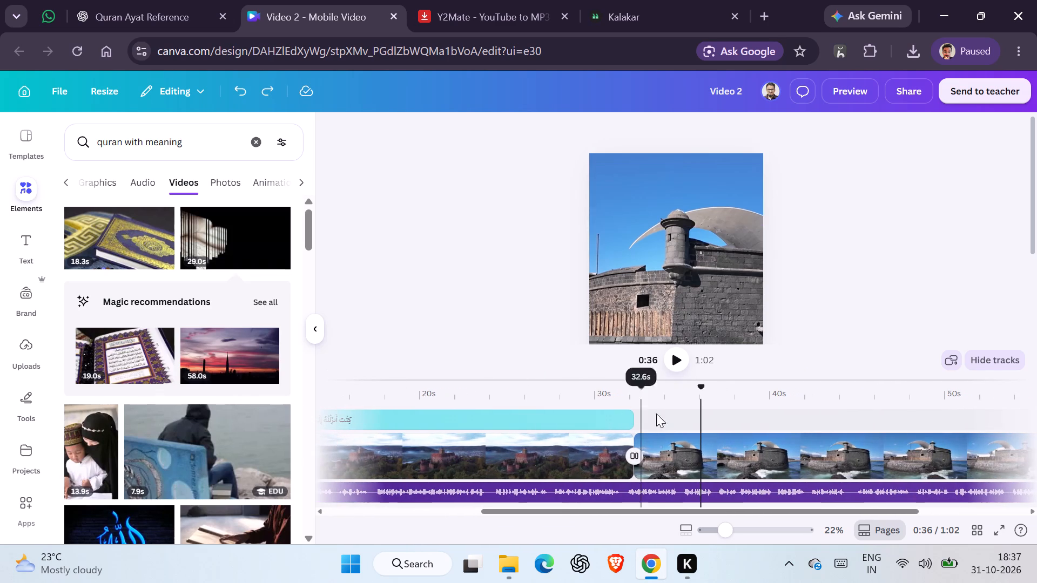
scroll(643, 413, "left", 3)
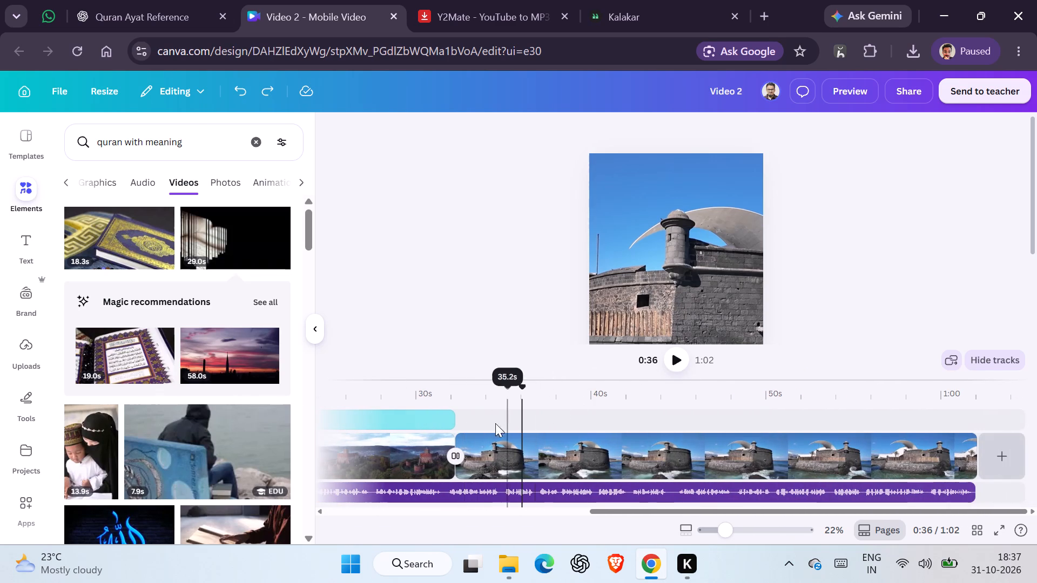
left_click_drag(452, 425, 957, 404)
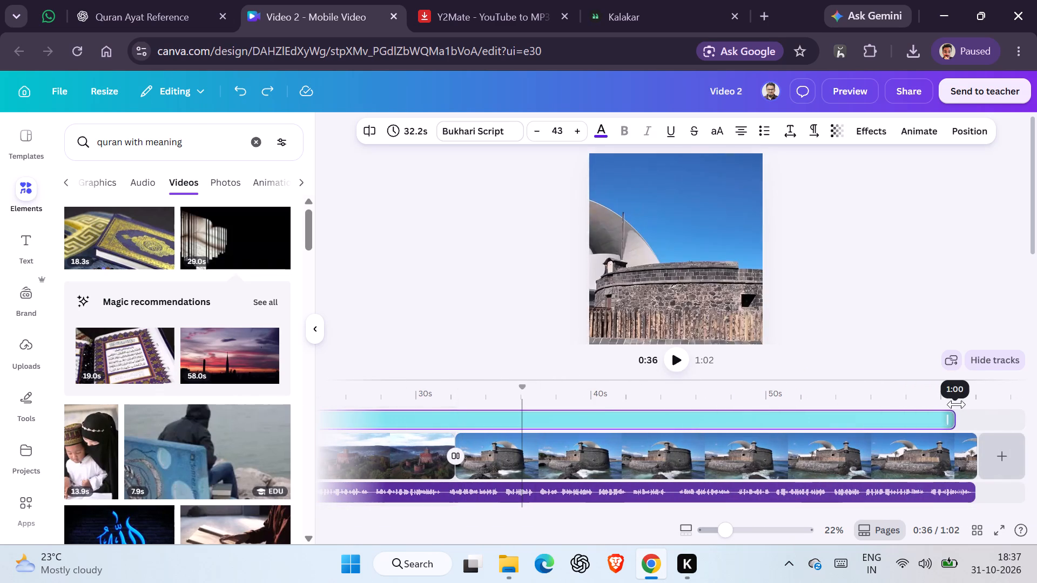
left_click_drag(957, 404, 970, 405)
scroll(600, 427, "right", 1)
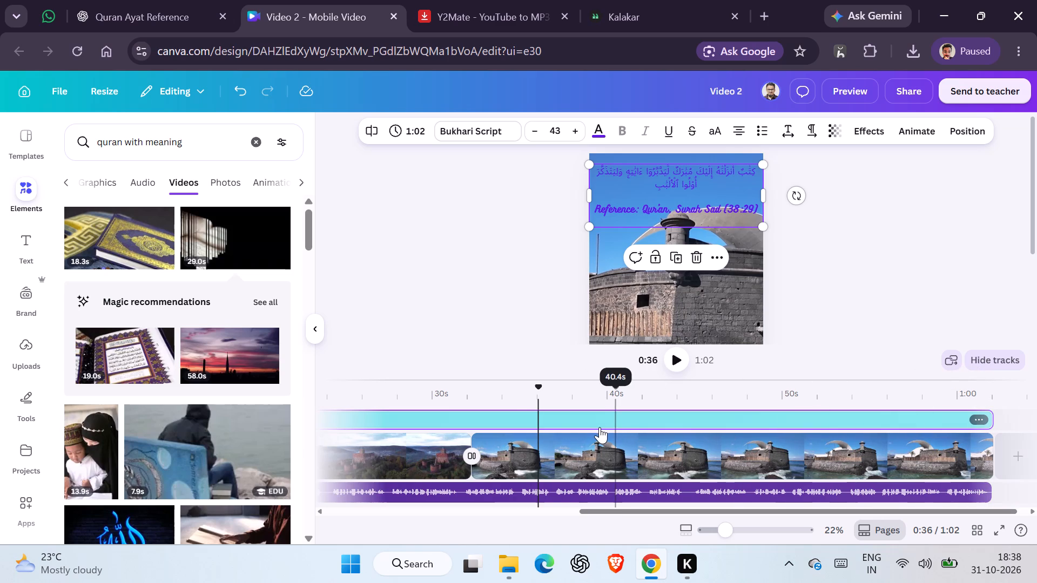
left_click(680, 359)
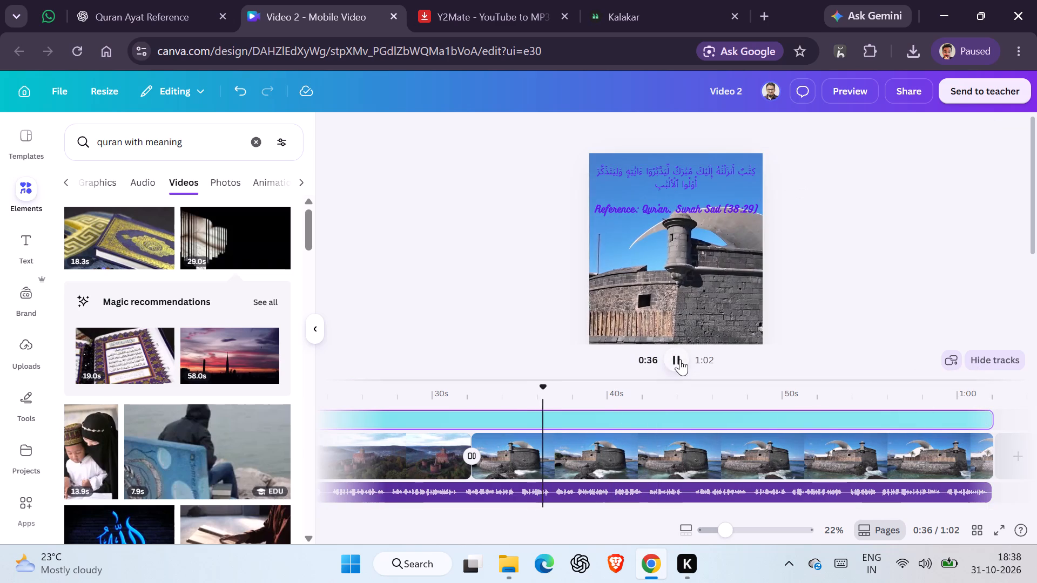
Split the verse text at 0:32, where the castle and fortress clips meet, and play across the split from about 0:28.
scroll(456, 405, "right", 1)
left_click(521, 395)
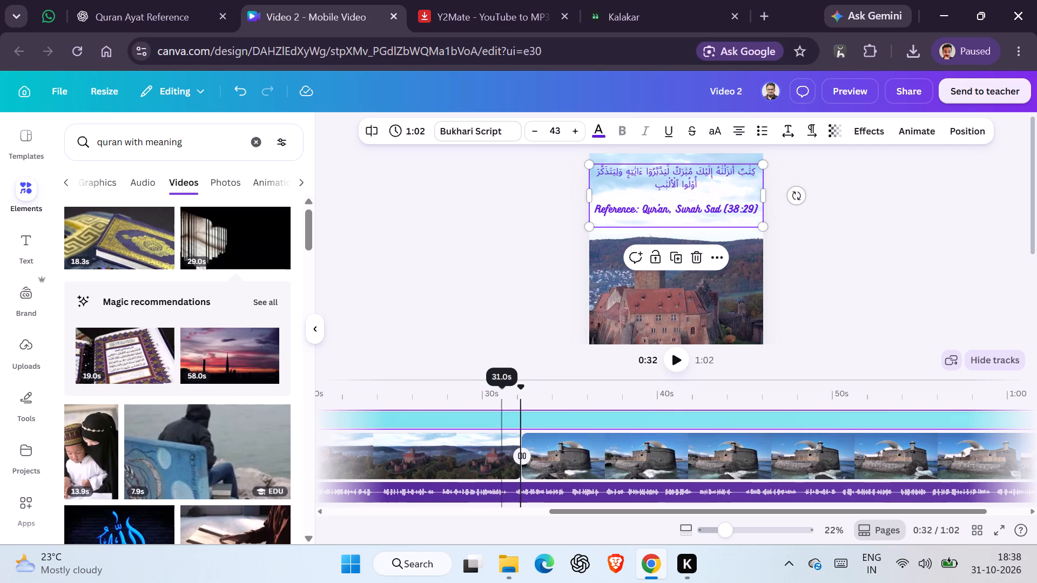
left_click(376, 135)
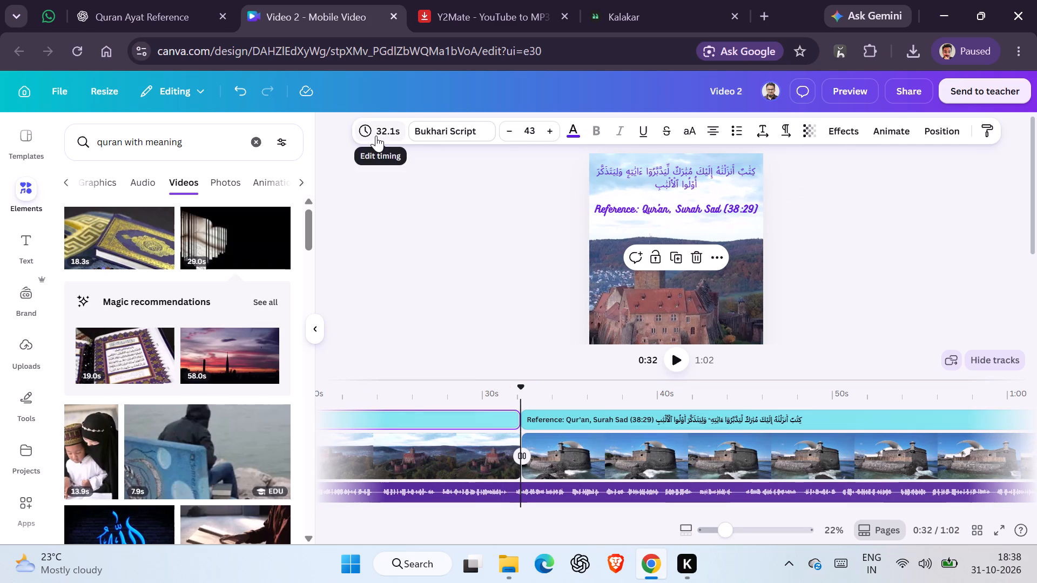
left_click(482, 383)
left_click(461, 394)
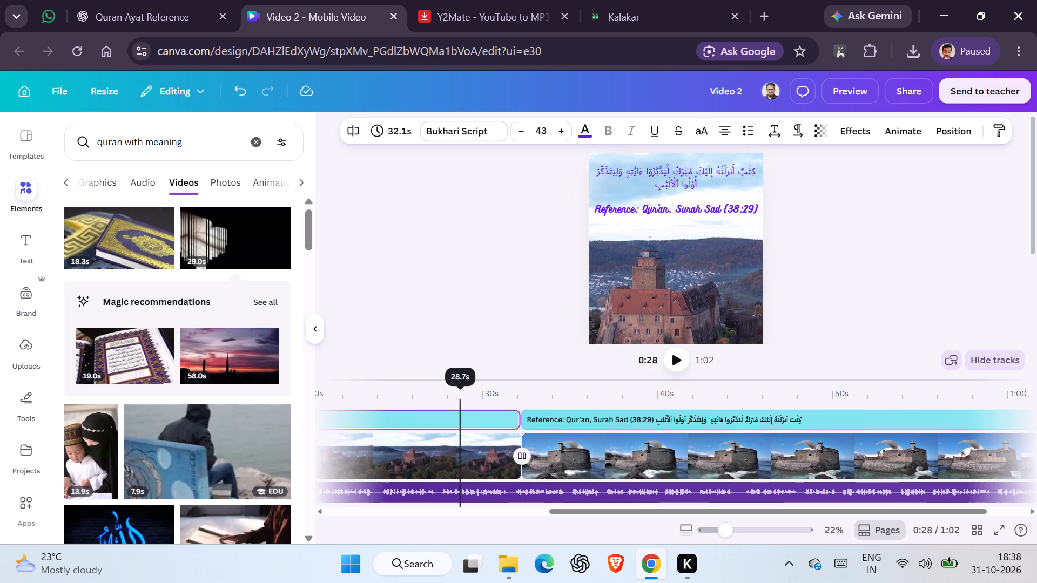
key("space")
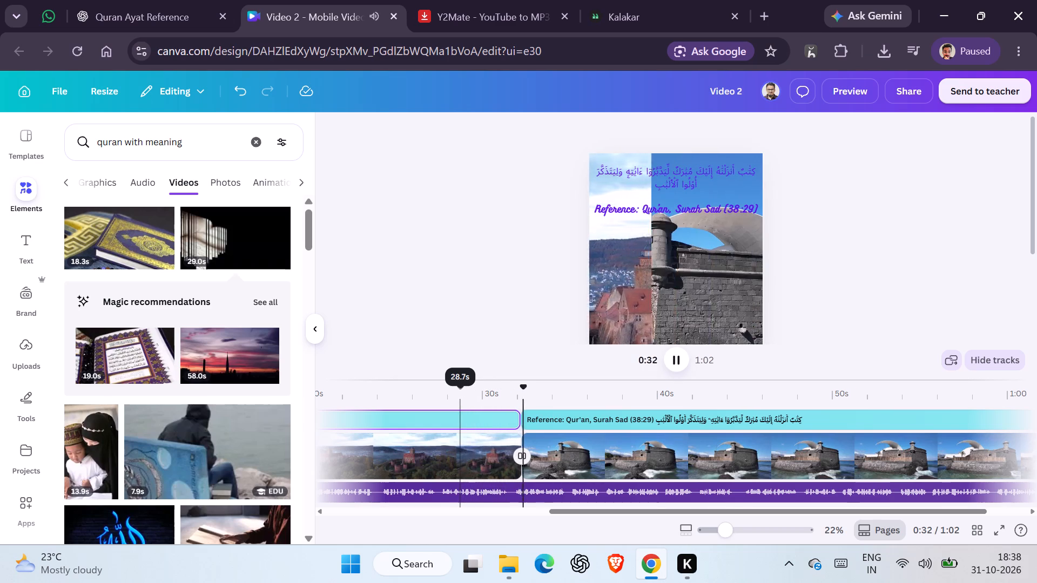
Set the text colour of the second verse segment, over the stone fortress clip, to white (#ffffff).
left_click(612, 416)
left_click(577, 124)
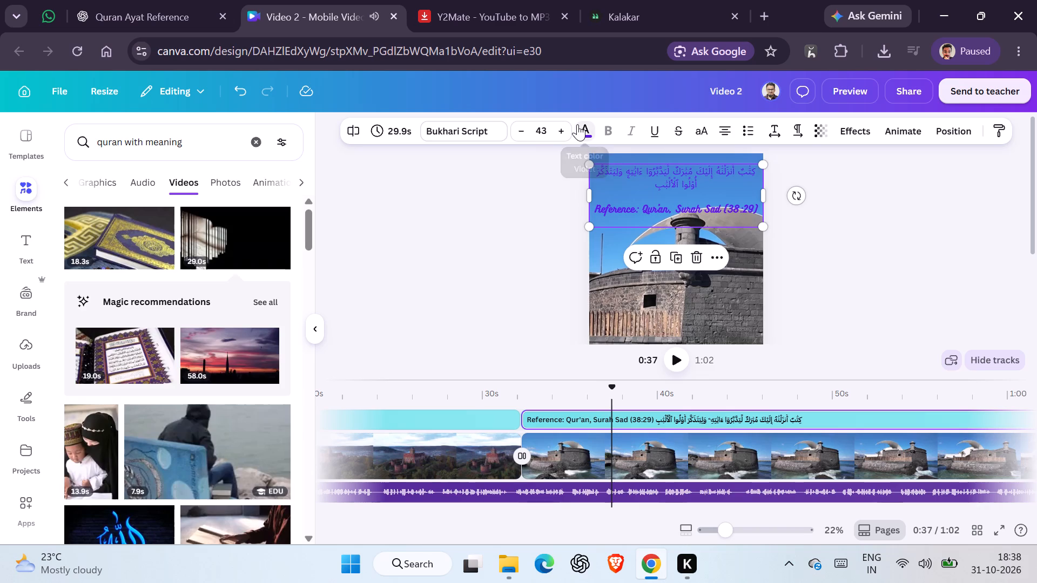
left_click(243, 406)
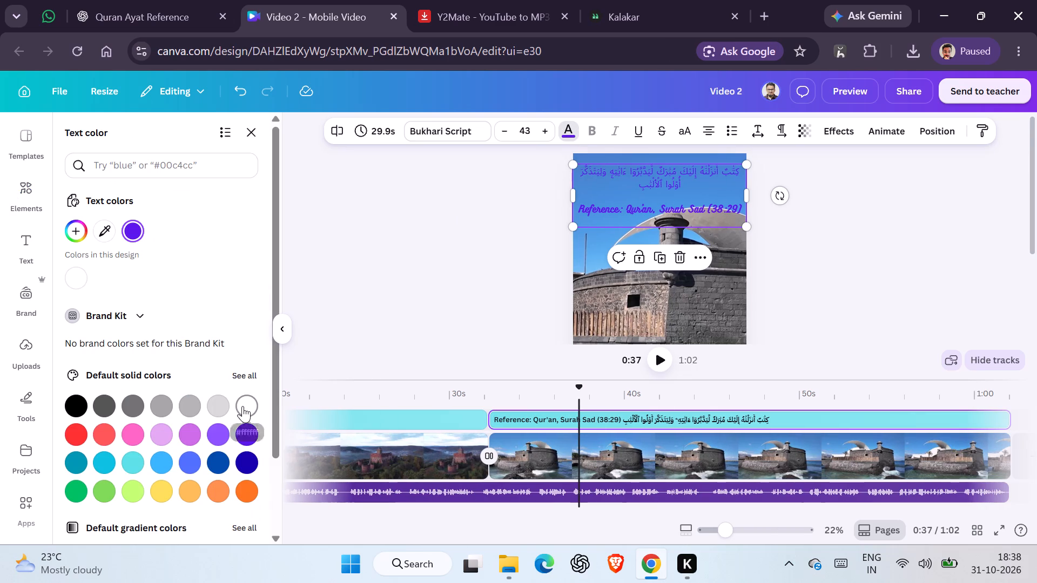
left_click(508, 320)
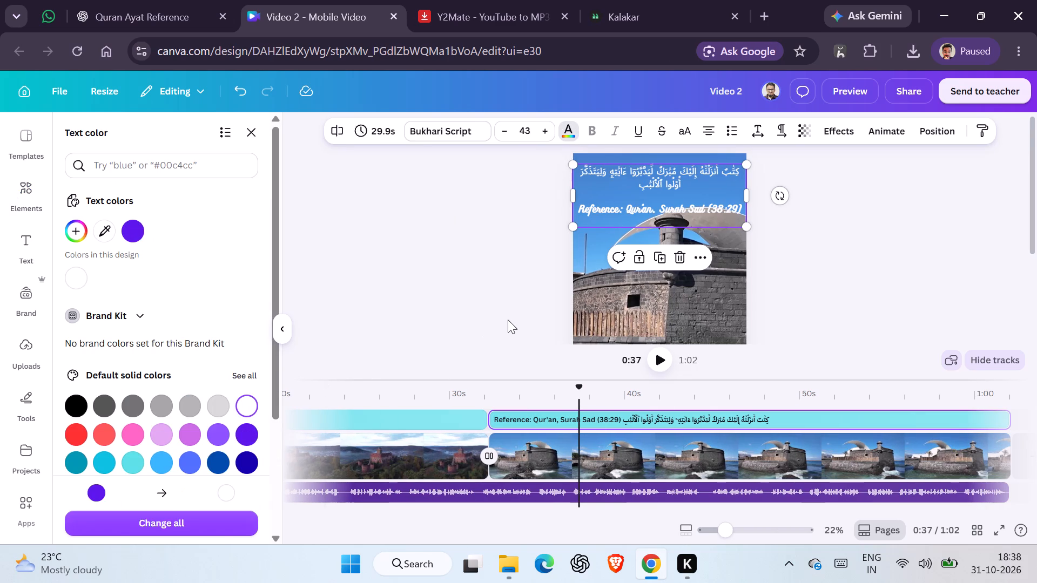
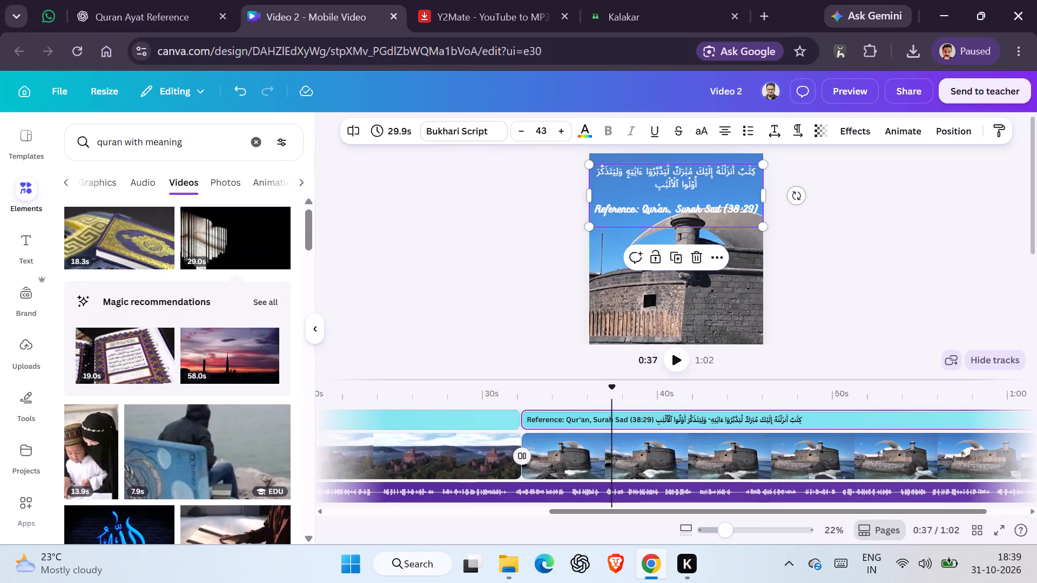
Play the fortress clip from 0:37 to about 0:48 and change "Sad" to "Saad" in the second text segment's reference line.
left_click(670, 365)
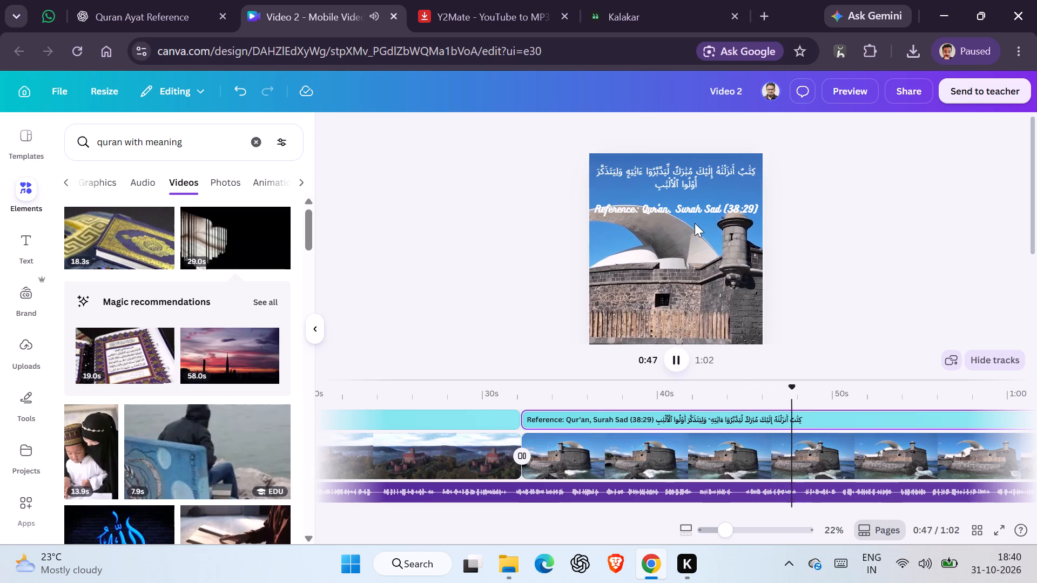
double_click(710, 213)
left_click(710, 213)
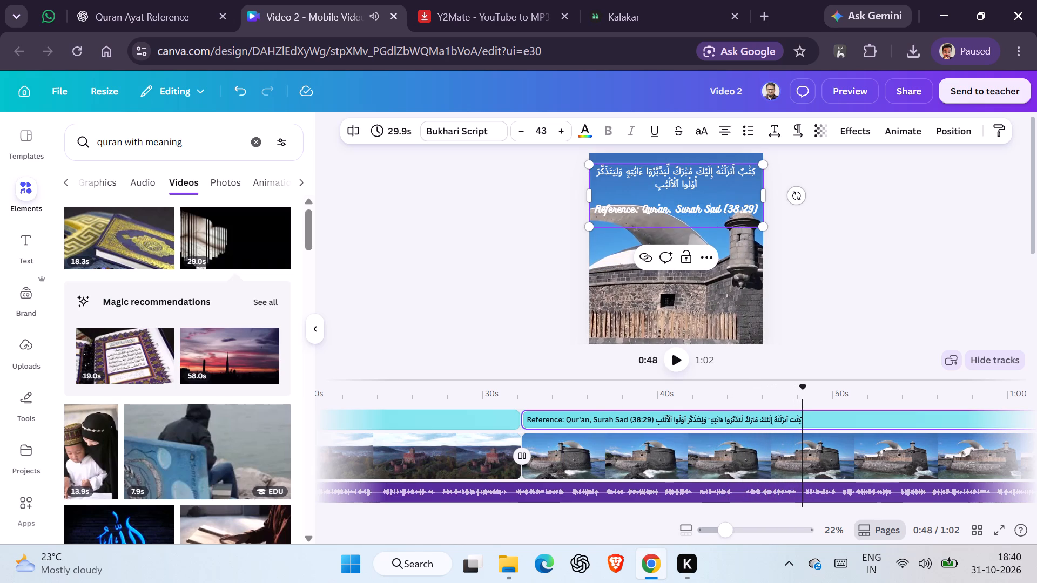
key("a")
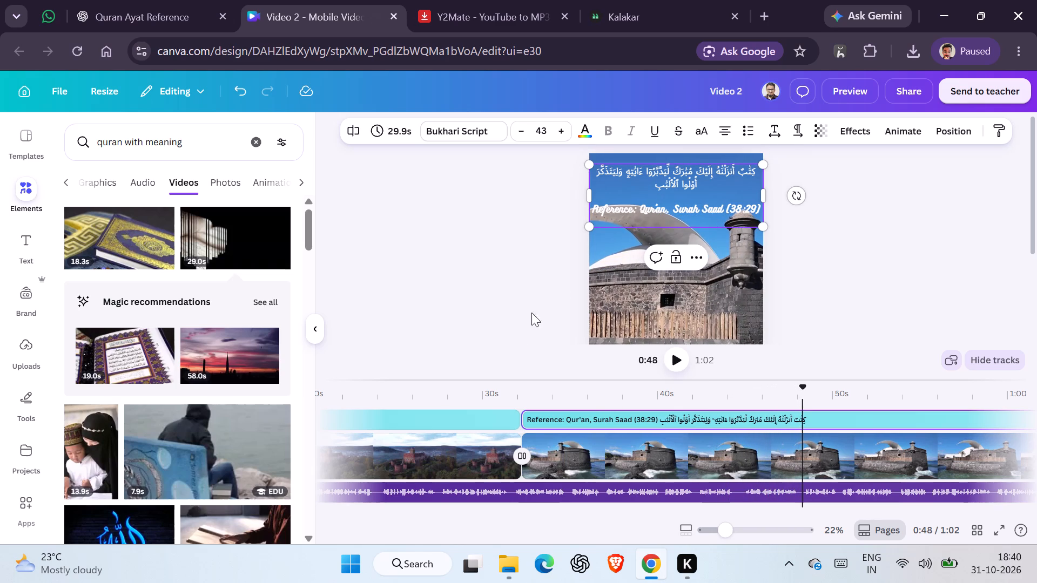
Change "Sad" to "Saad" in the reference line of the first verse text segment, over the castle clip.
left_click(468, 415)
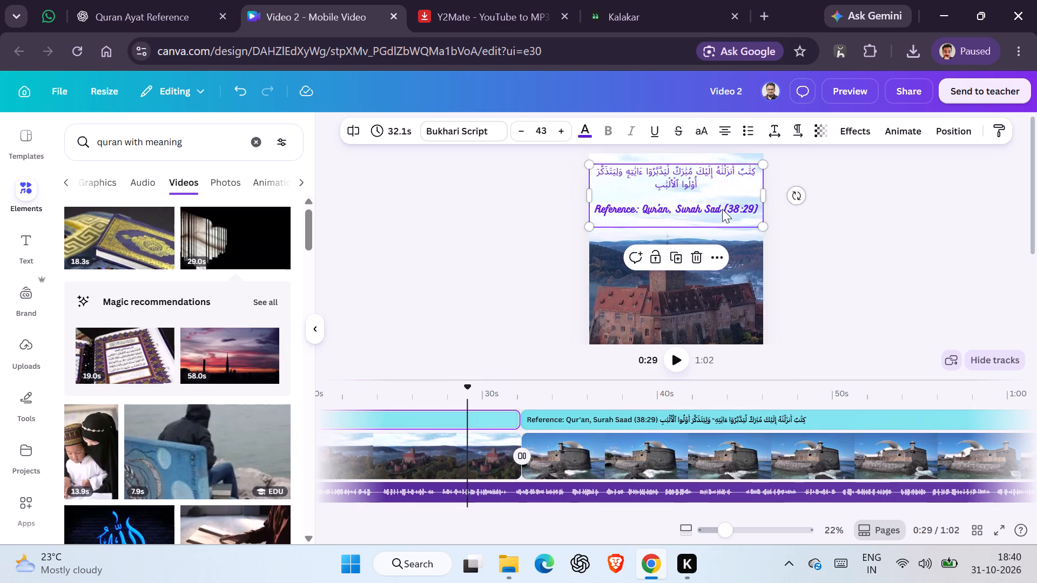
double_click(712, 208)
double_click(712, 208)
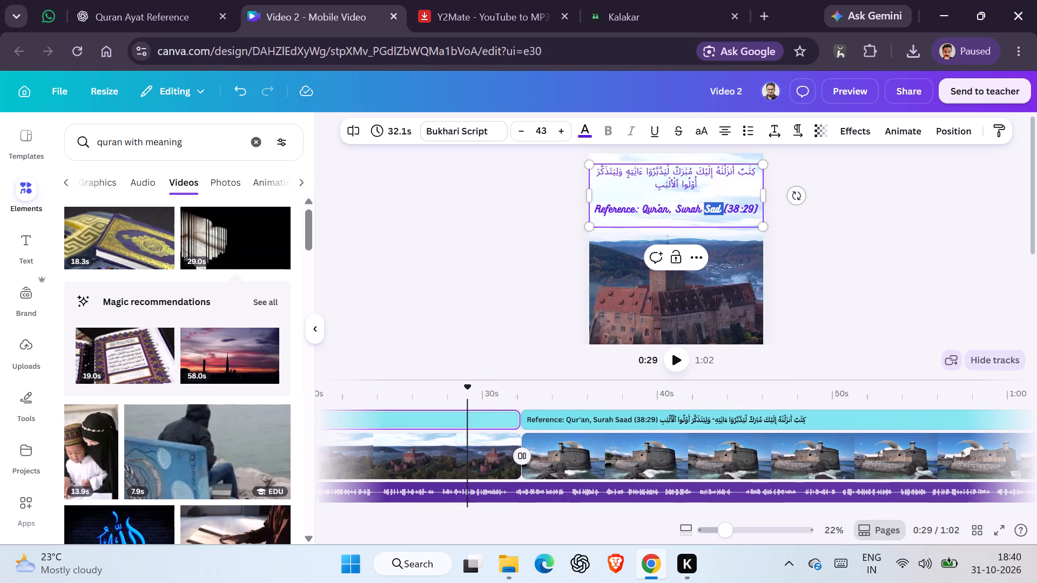
left_click(712, 208)
key("a")
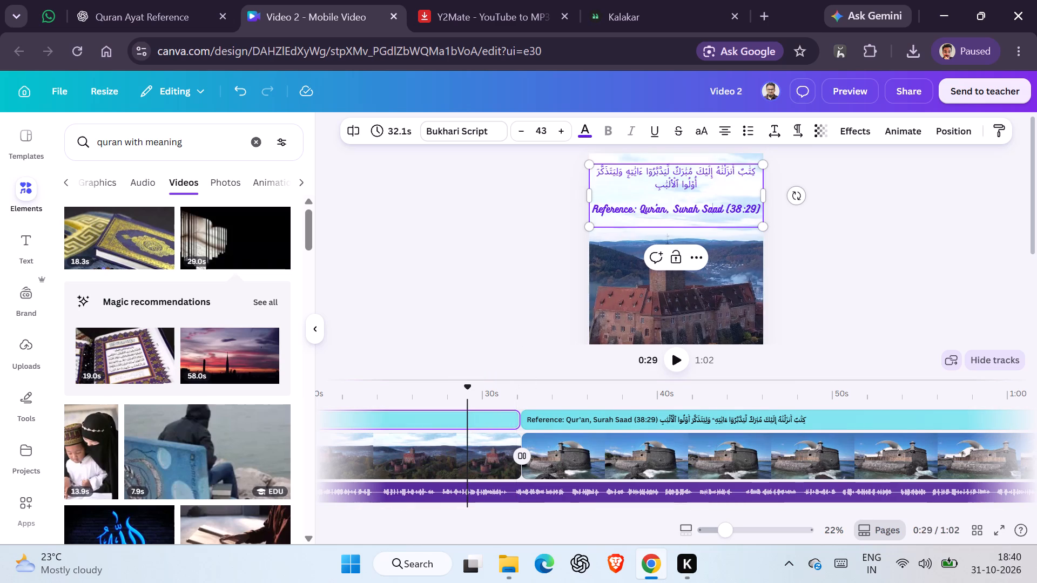
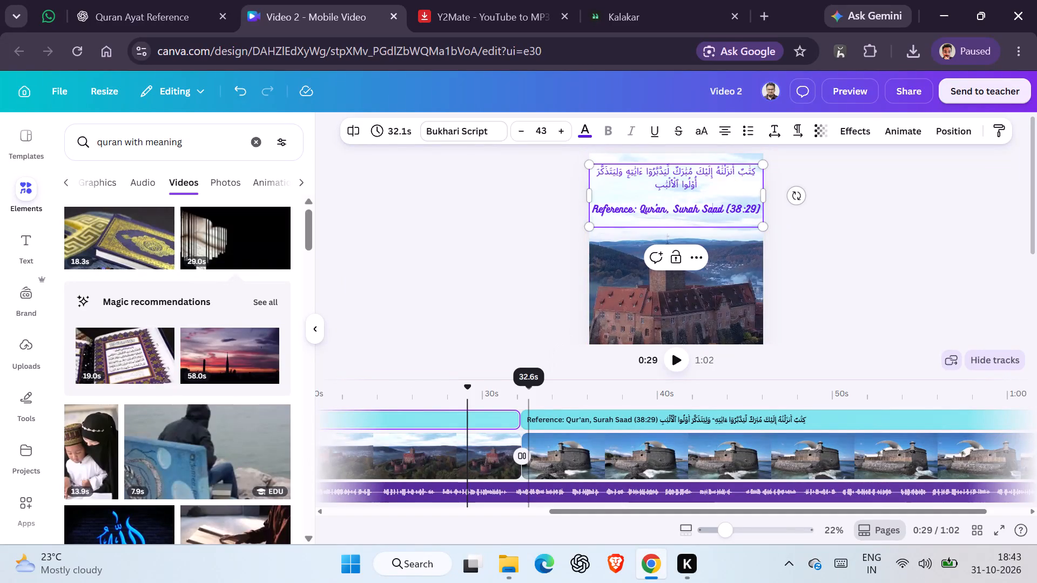
Play the opening of the fortress clip from about 0:32 to check the corrected verse reference.
left_click(533, 394)
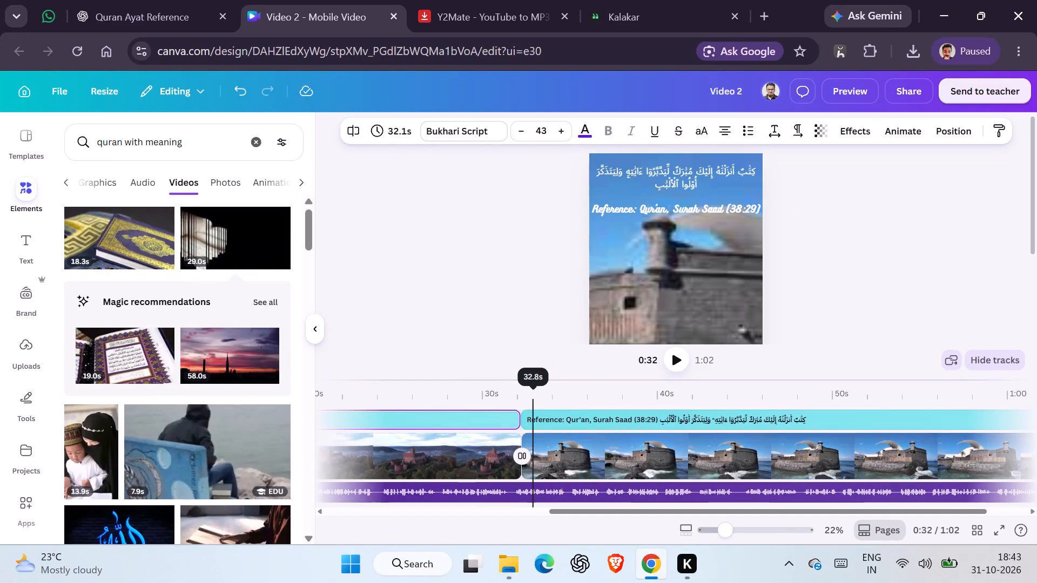
key("space")
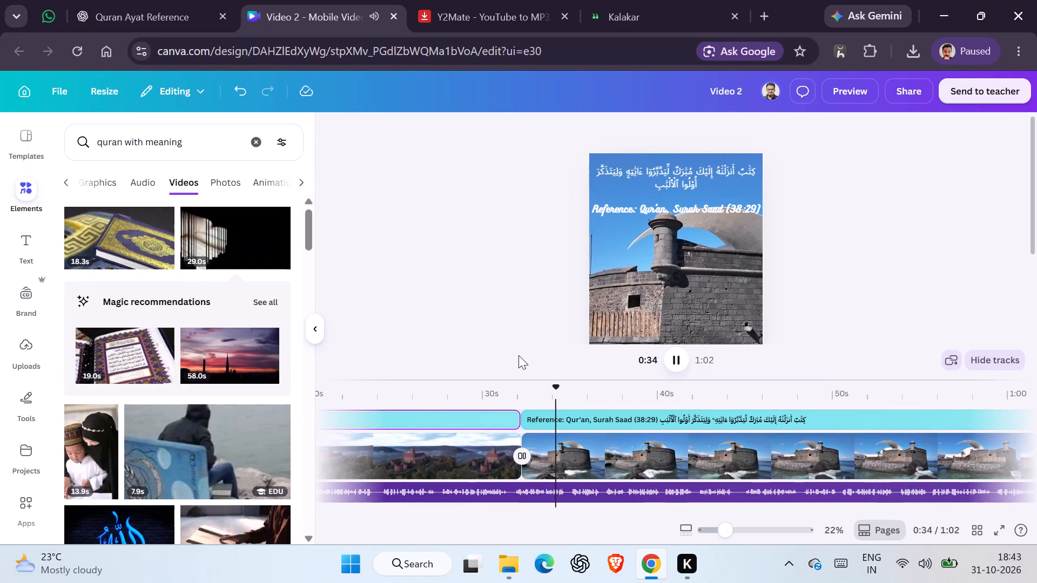
key("space")
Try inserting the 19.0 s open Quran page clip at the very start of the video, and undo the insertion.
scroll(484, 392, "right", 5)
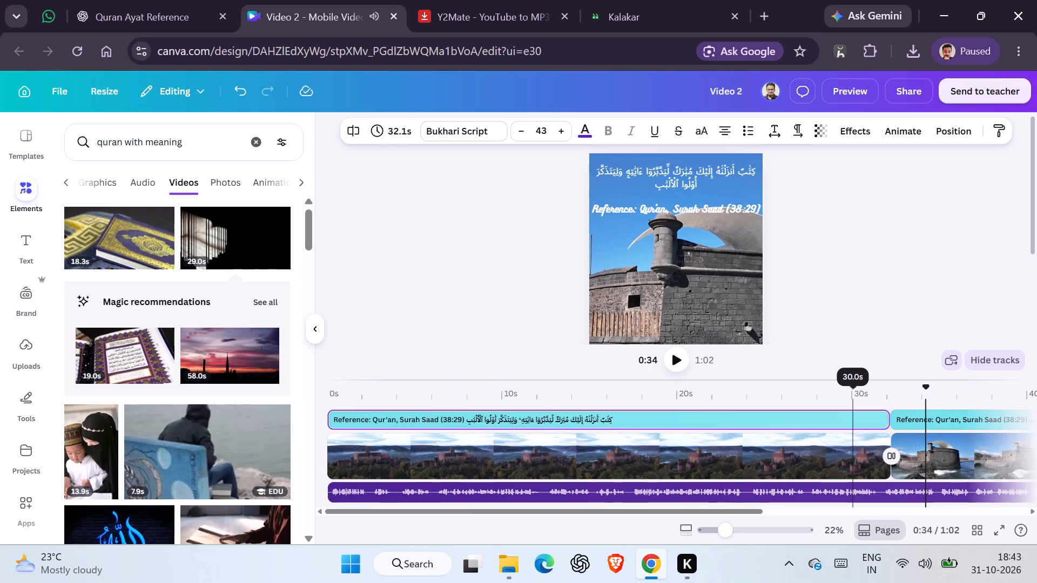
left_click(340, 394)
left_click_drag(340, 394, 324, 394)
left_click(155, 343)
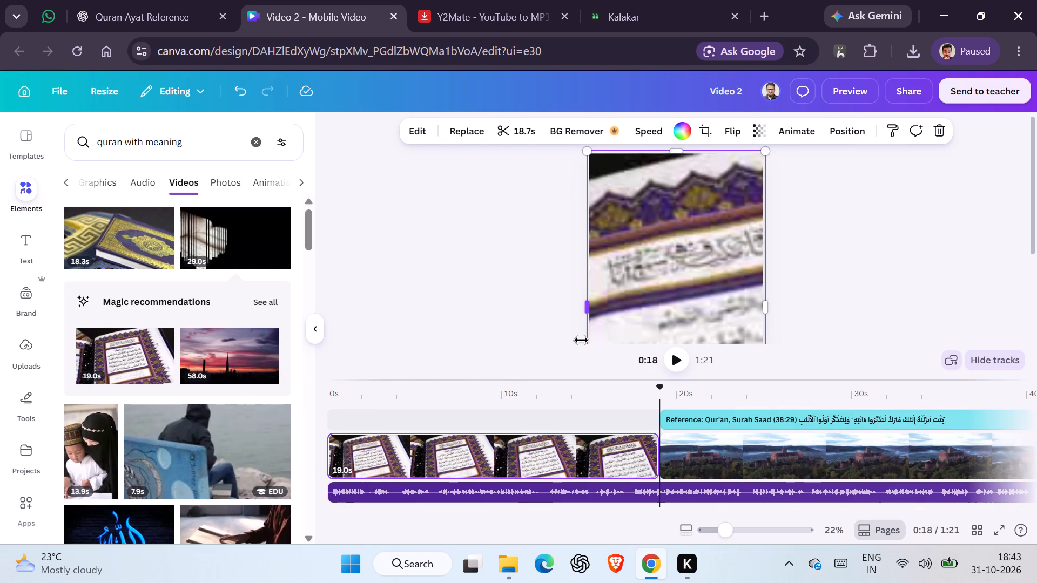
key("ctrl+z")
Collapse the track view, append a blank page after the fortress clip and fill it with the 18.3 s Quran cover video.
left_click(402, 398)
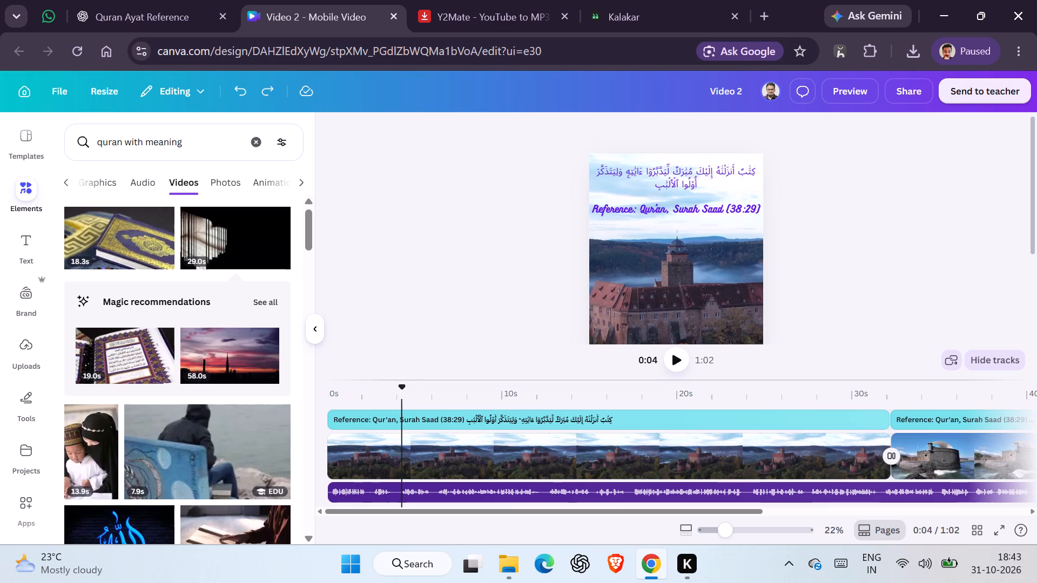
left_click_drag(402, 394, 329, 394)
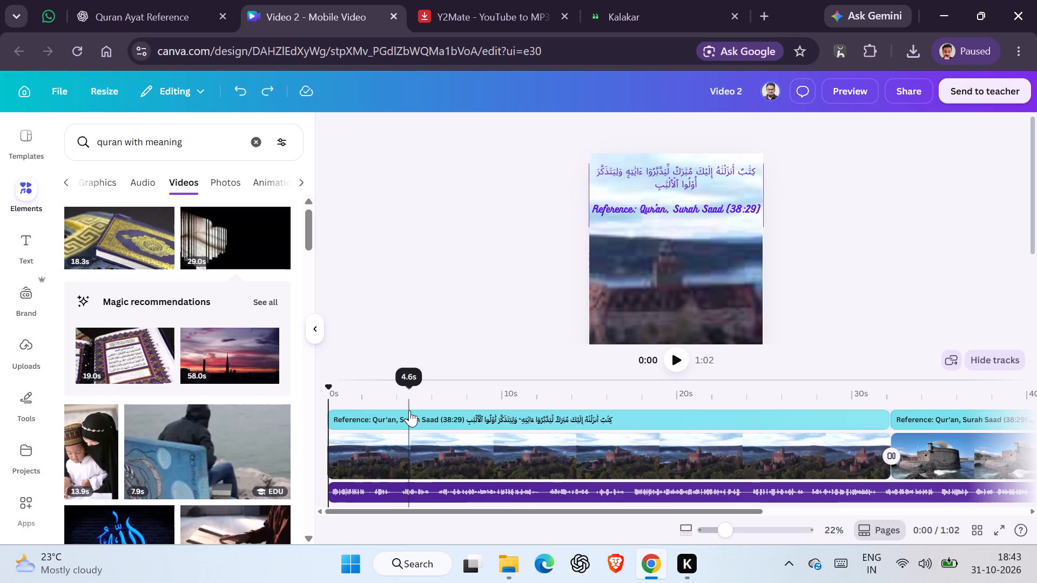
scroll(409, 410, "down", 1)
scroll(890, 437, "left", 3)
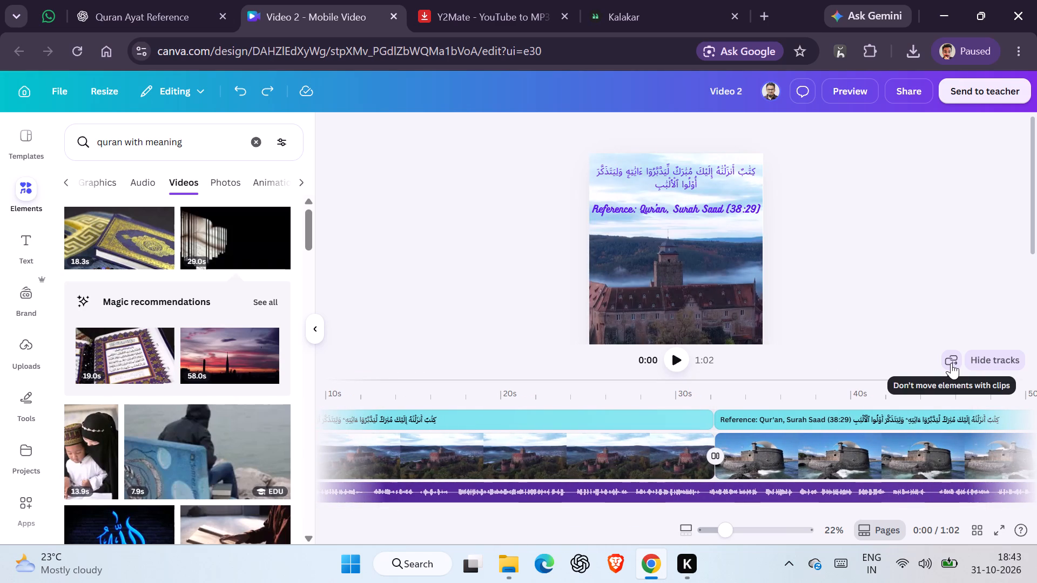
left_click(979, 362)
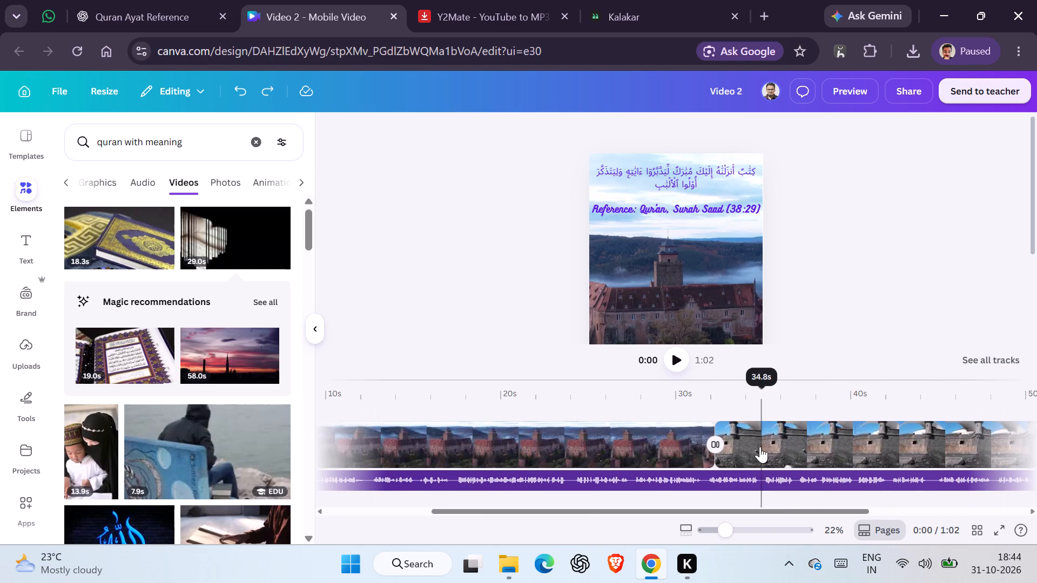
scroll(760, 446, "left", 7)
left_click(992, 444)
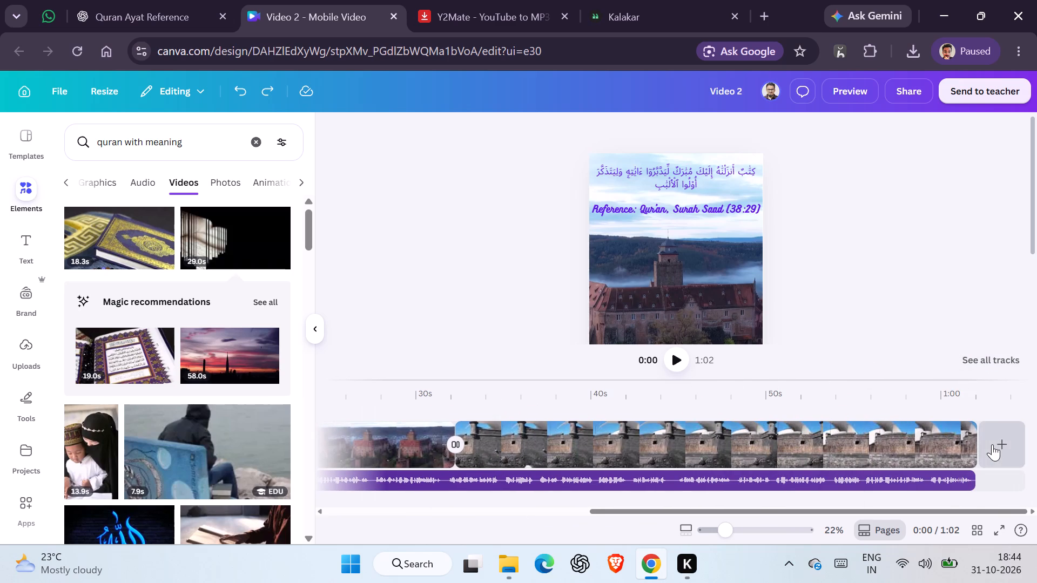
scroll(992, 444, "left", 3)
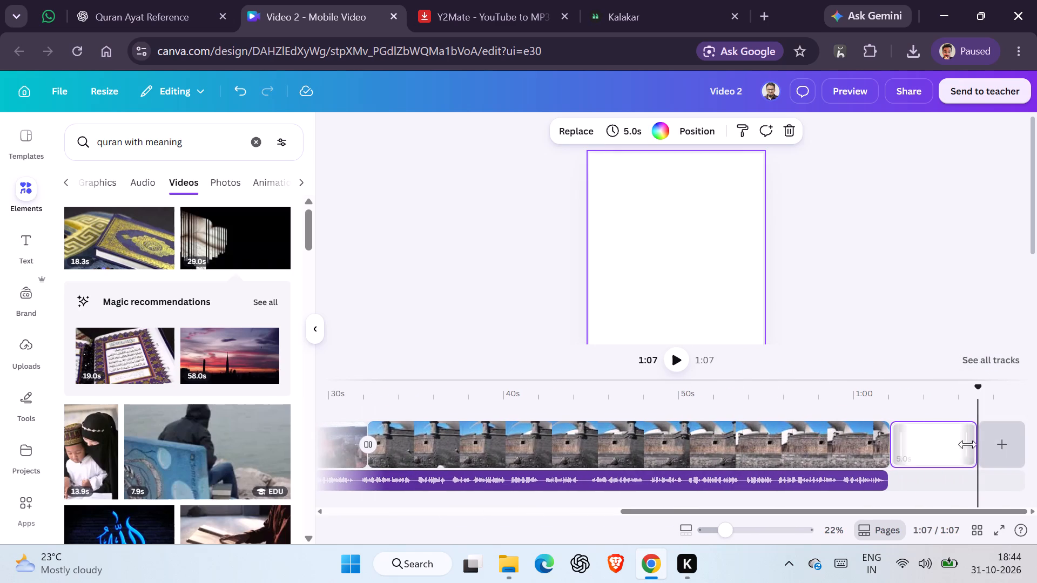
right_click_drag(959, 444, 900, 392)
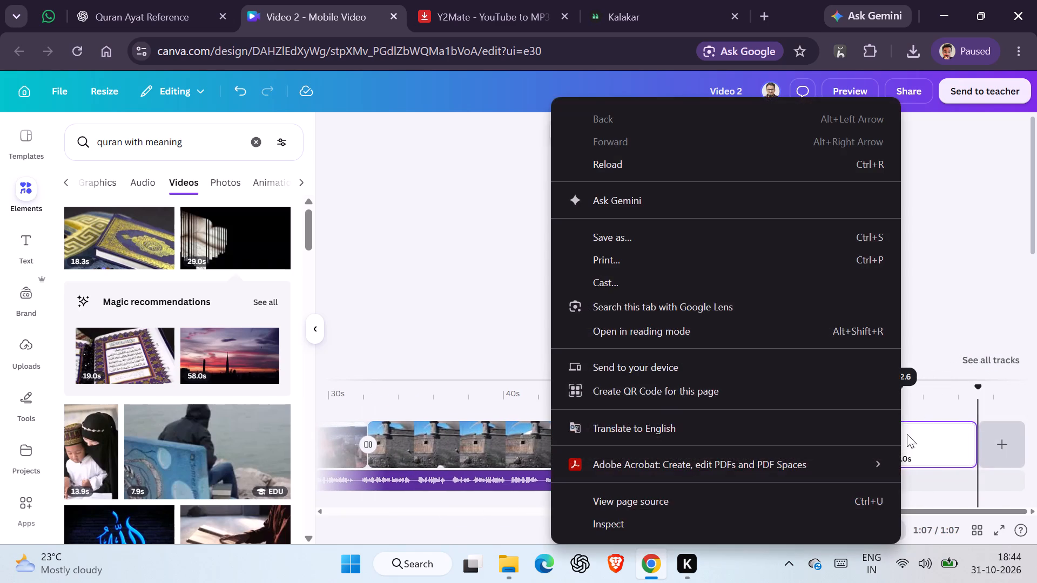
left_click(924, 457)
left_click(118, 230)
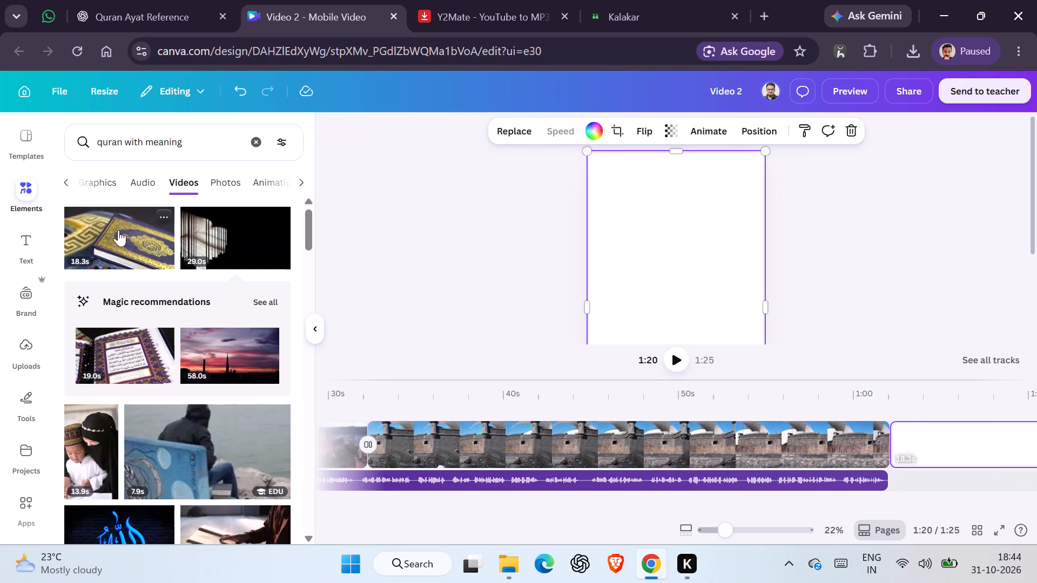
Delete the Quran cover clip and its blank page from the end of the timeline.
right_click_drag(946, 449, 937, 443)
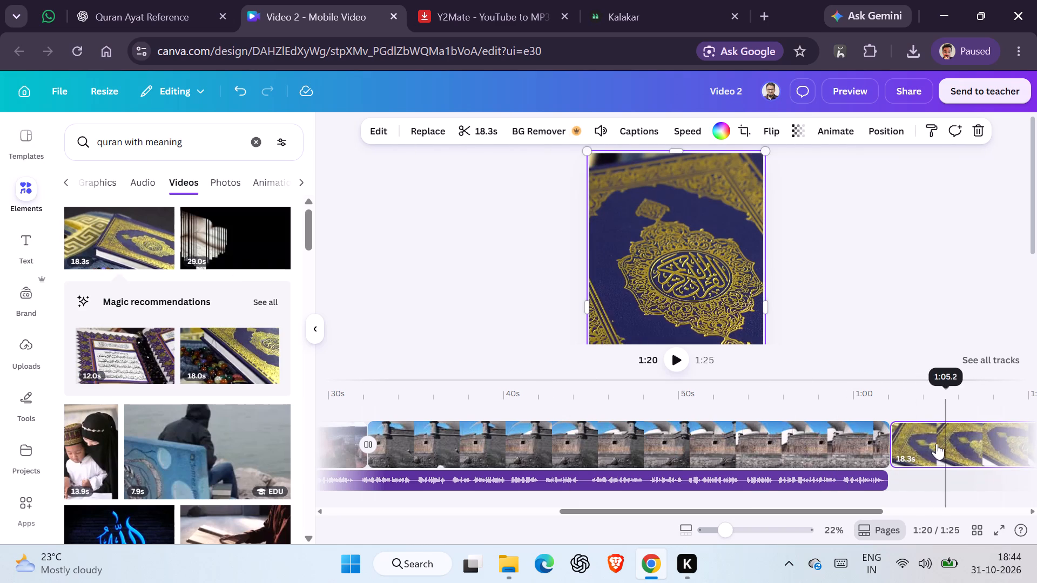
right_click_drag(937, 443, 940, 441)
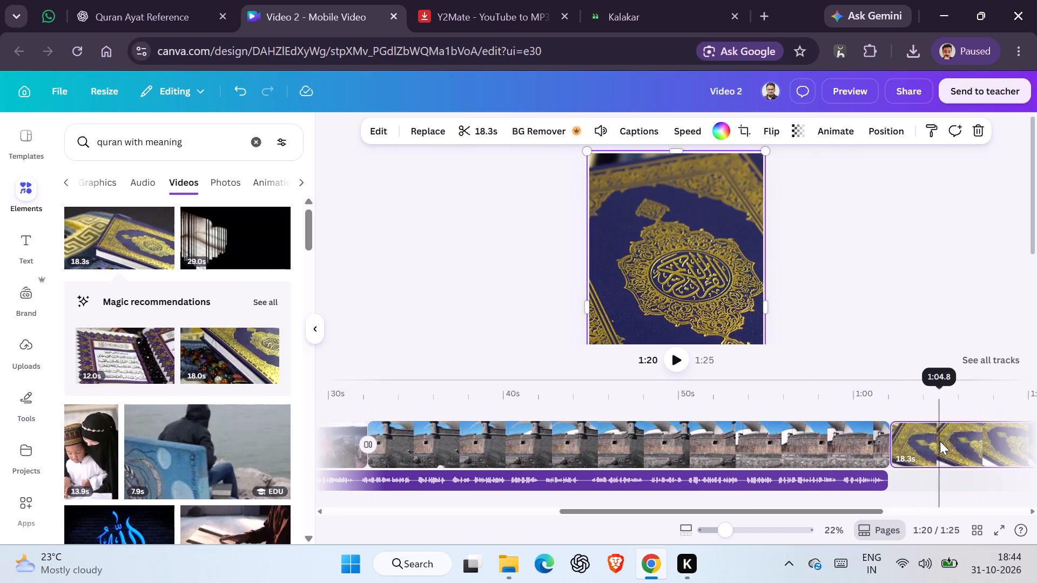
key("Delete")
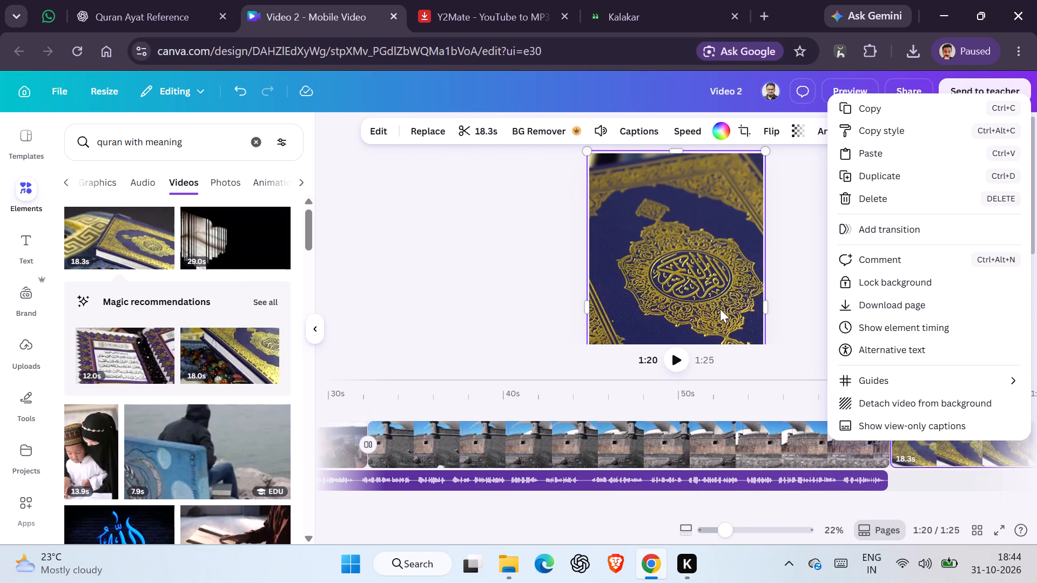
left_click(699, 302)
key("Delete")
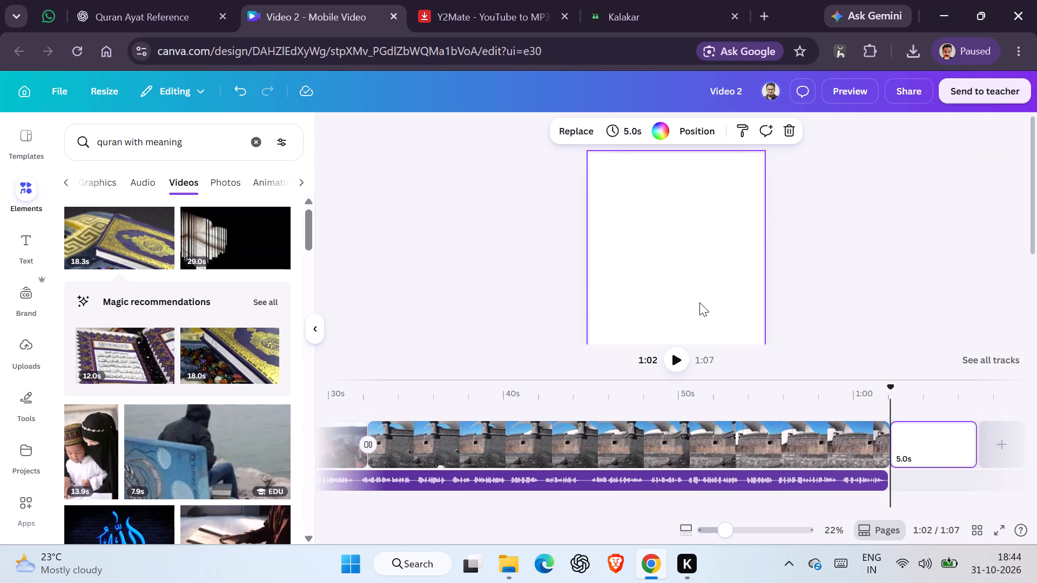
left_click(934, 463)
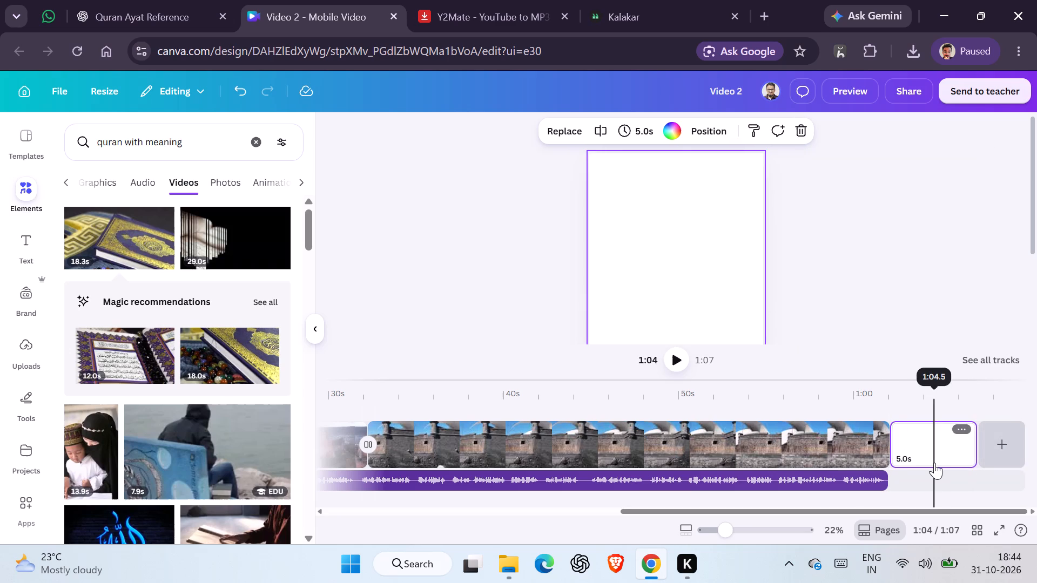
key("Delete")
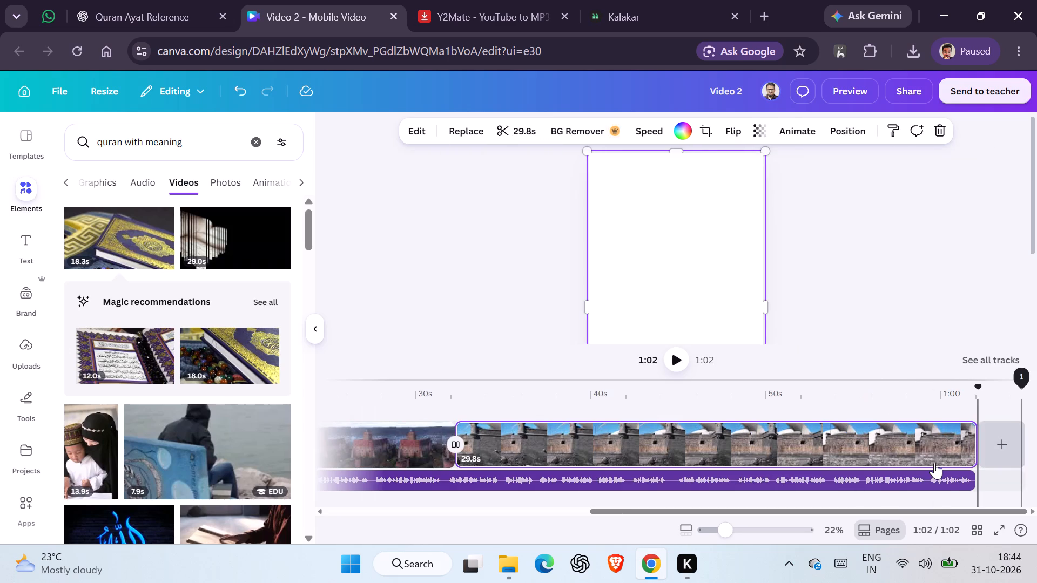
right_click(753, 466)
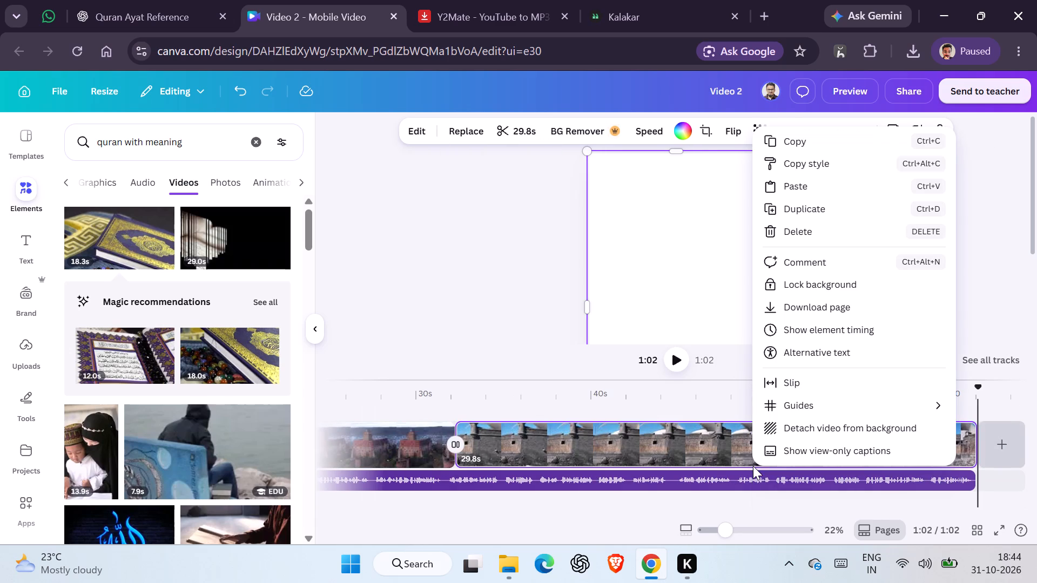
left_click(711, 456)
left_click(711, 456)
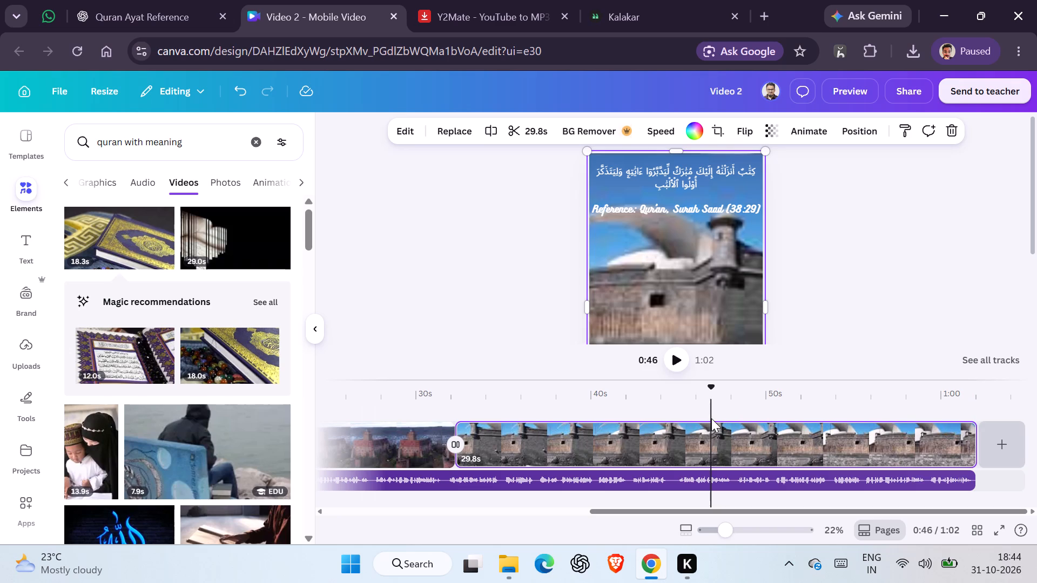
scroll(711, 418, "right", 9)
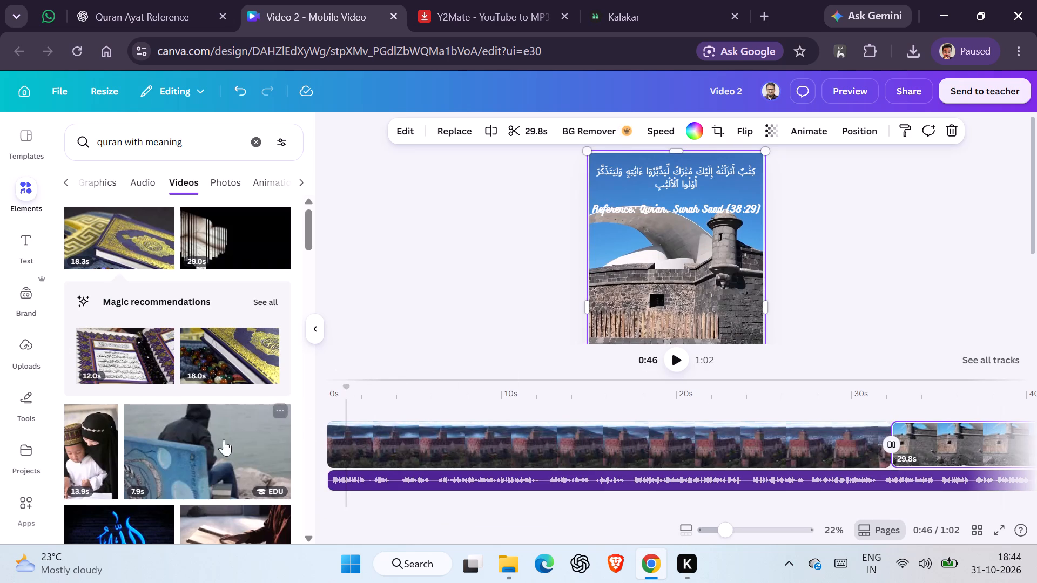